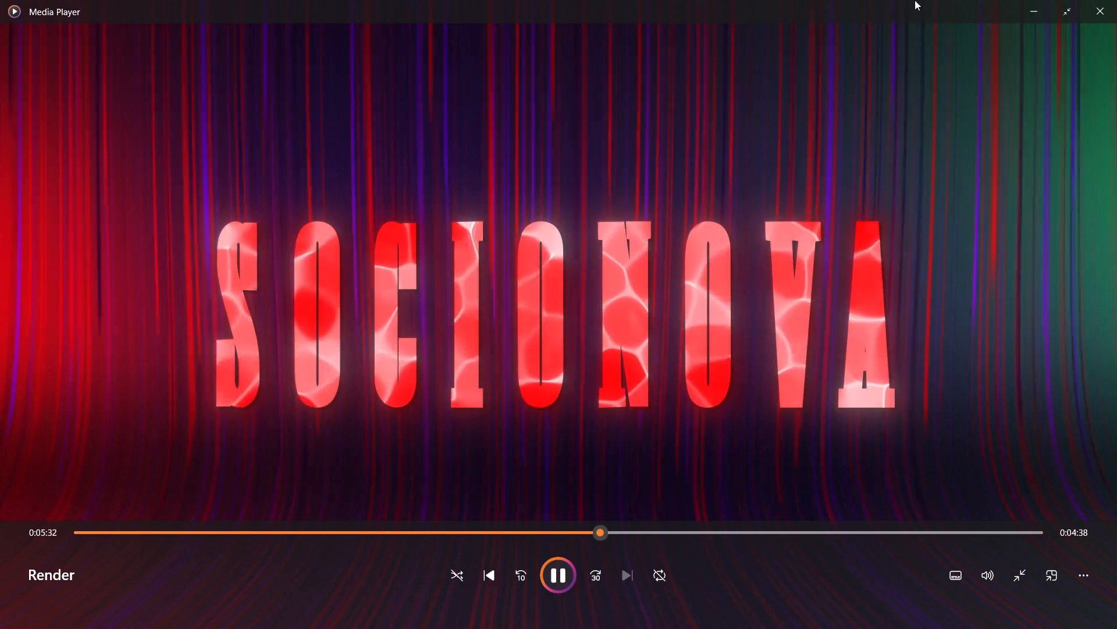
Close the Render video that is playing in Media Player.
click(1116, 0)
double_click(1108, 0)
click(1104, 1)
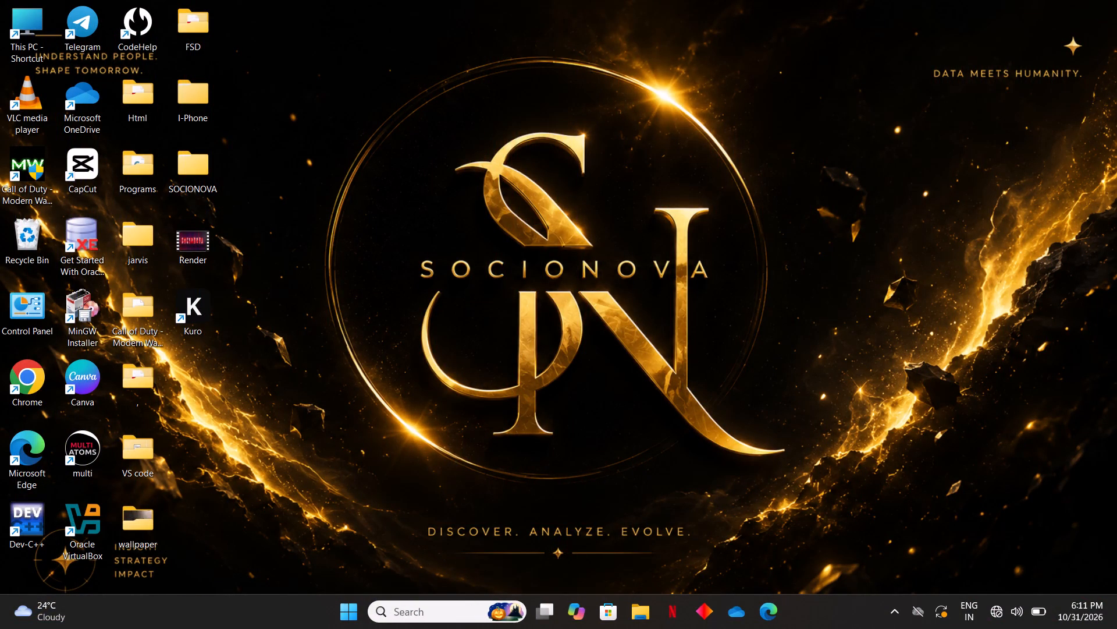
Switch Wi-Fi off and back on to reconnect the computer to the network.
click(1018, 624)
click(916, 350)
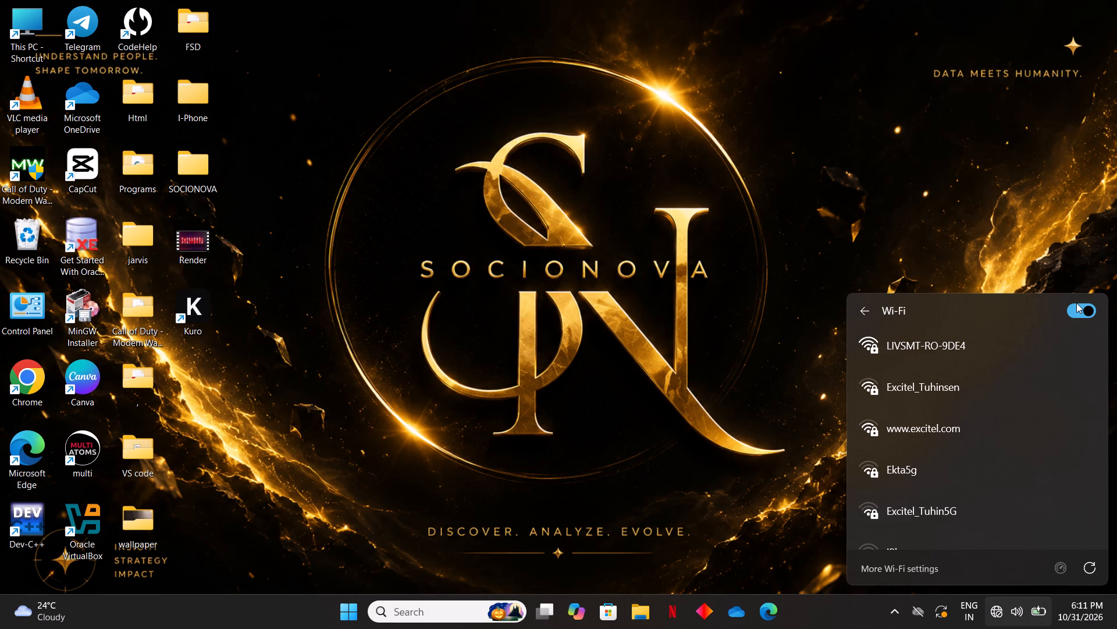
click(1075, 312)
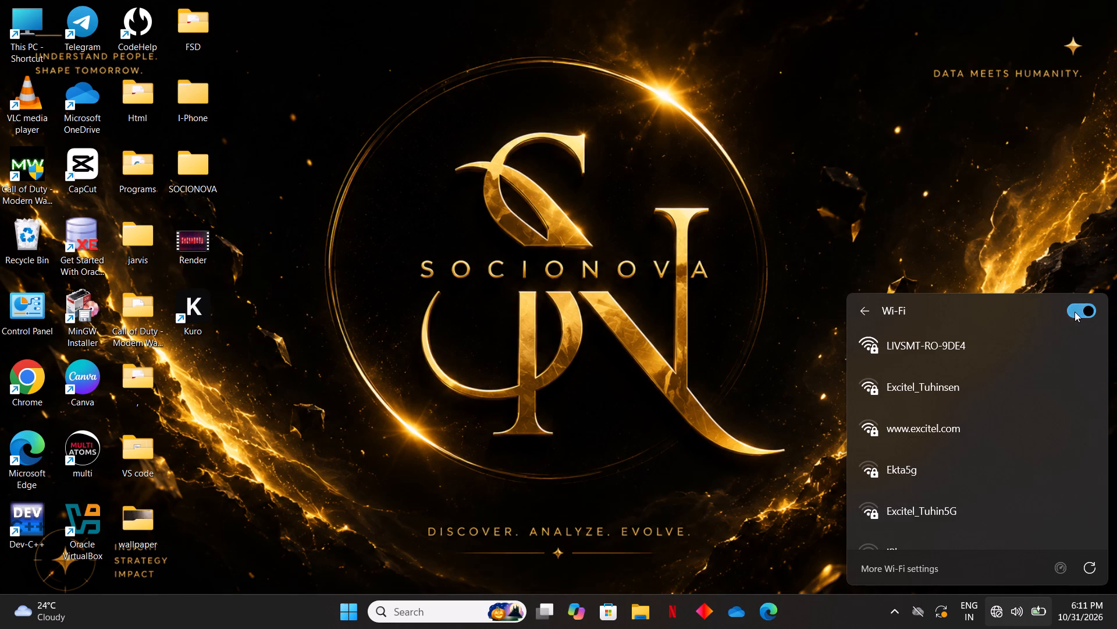
click(1075, 311)
click(1071, 312)
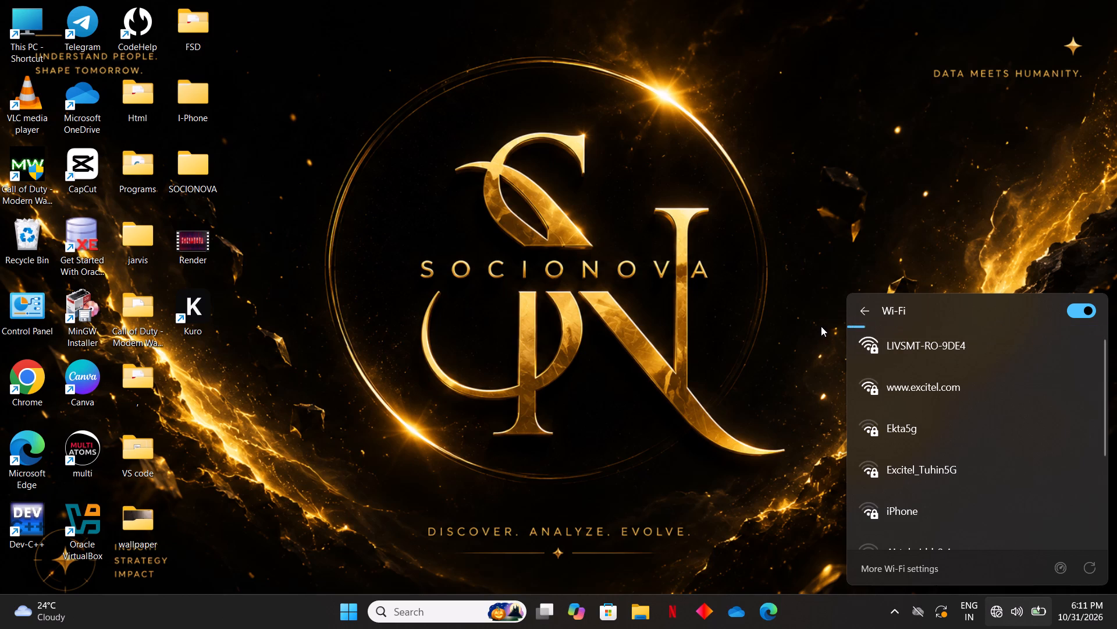
click(761, 323)
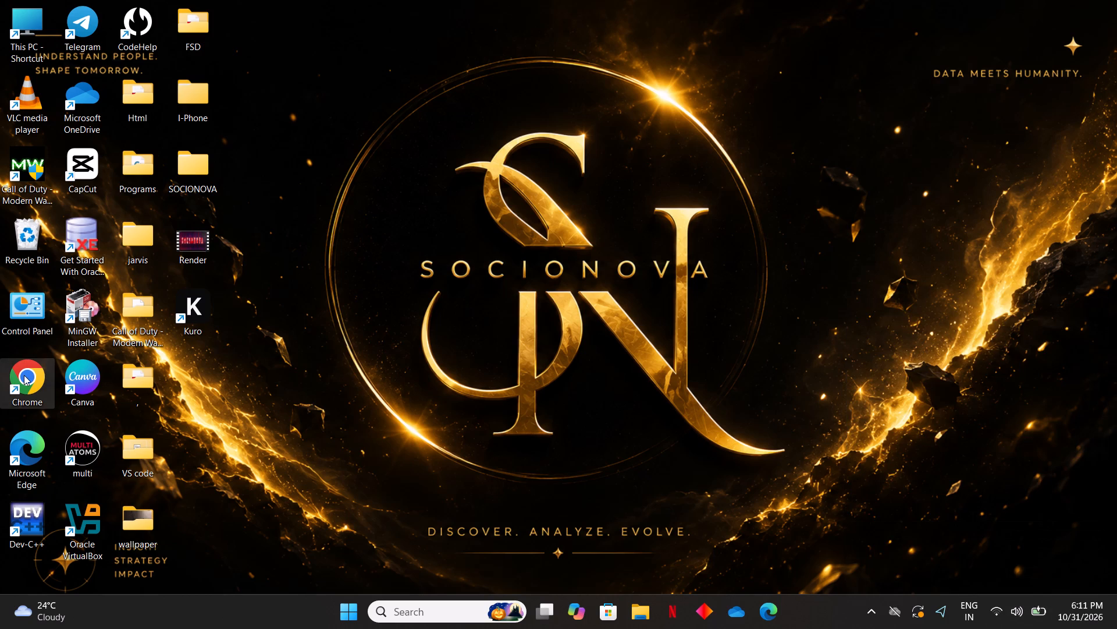
Launch Chrome in a maximized window with the Person 1 profile.
double_click(24, 375)
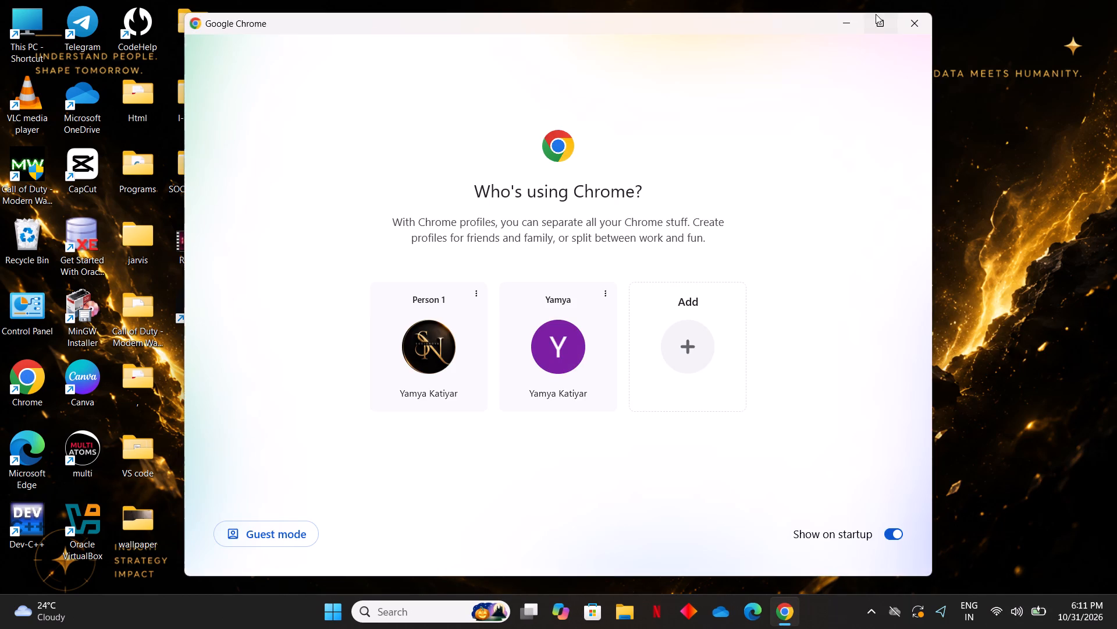
click(876, 14)
click(446, 354)
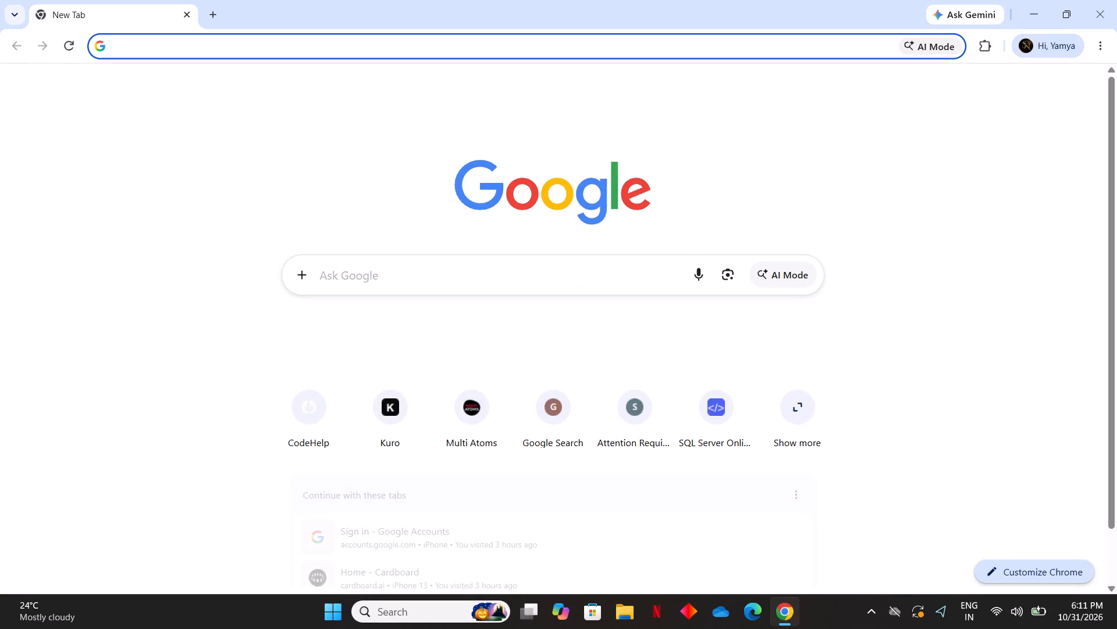
Search Google for captik and open the Captik website.
click(529, 253)
click(521, 273)
click(538, 368)
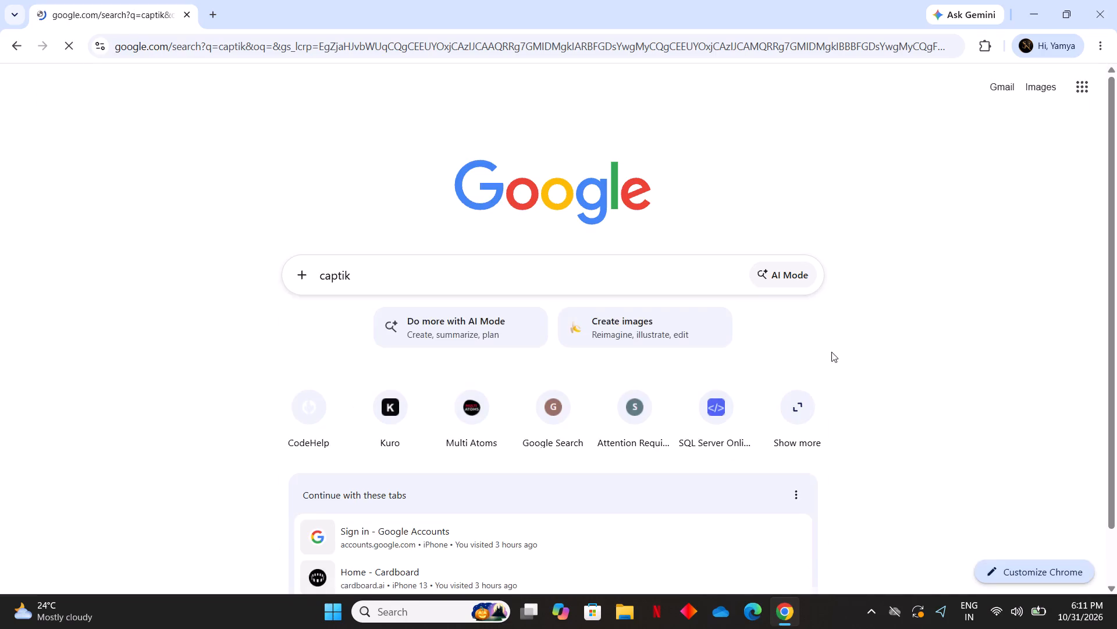
click(282, 222)
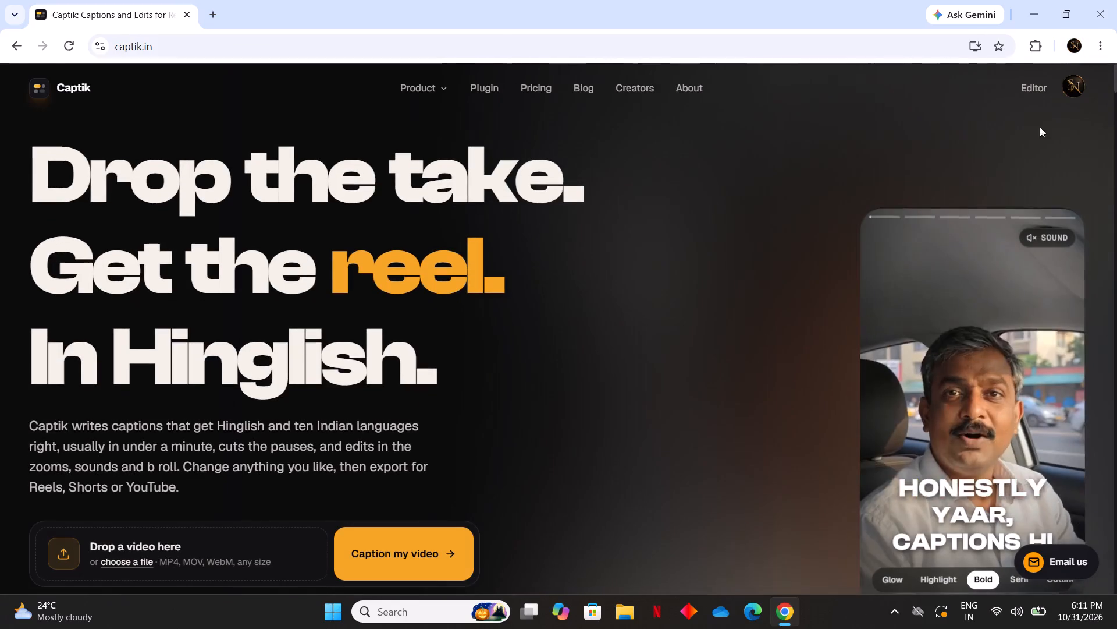
Open the Captik editor's home workspace from the account.
click(1066, 90)
click(1020, 165)
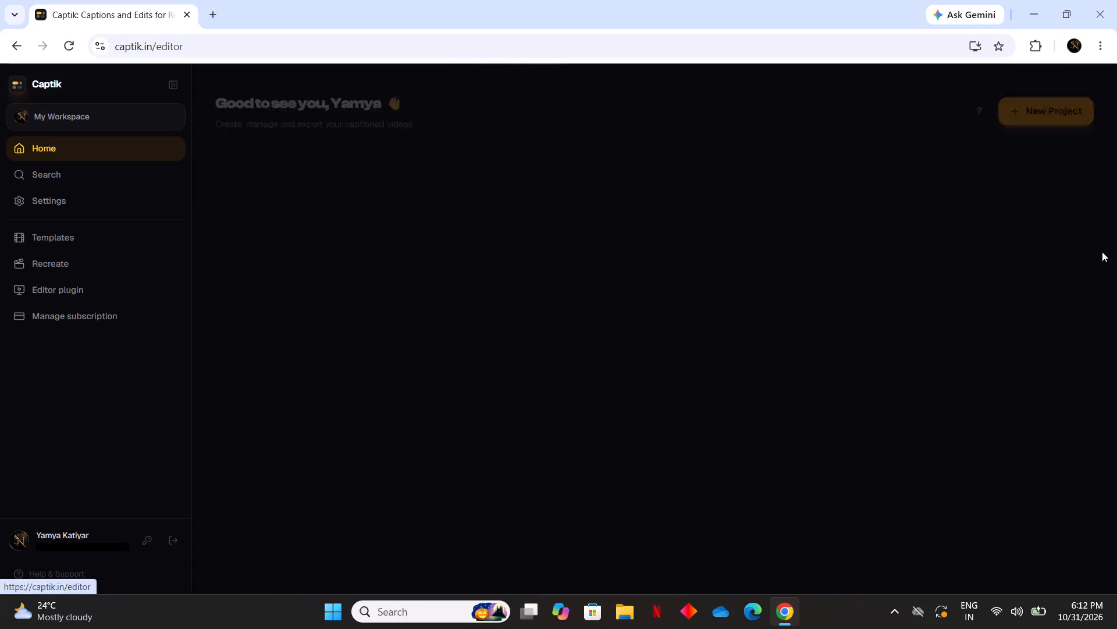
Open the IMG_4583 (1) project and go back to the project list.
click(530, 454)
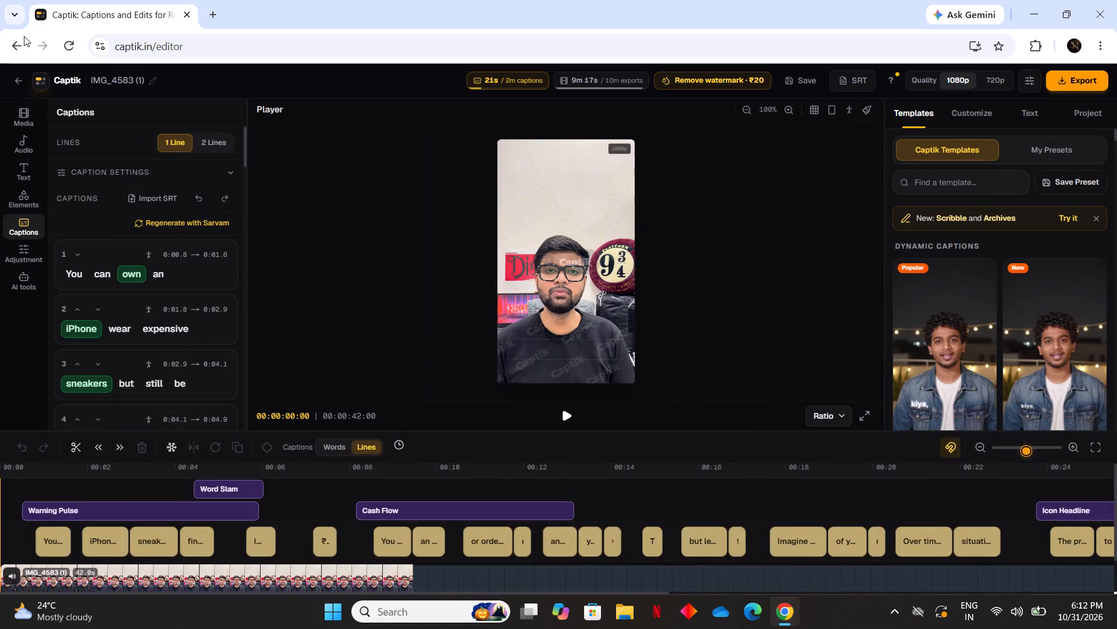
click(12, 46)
Open the 63E5EEFE-0F83-4900-97B5 project in the editor and dismiss the WhatsApp notification.
click(258, 465)
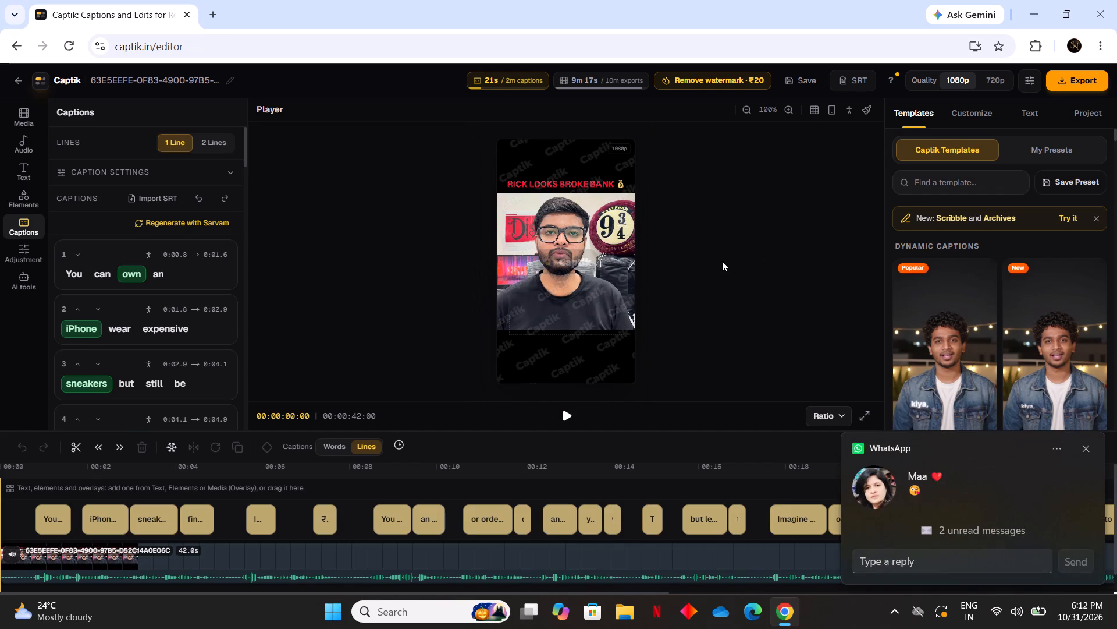
click(1086, 447)
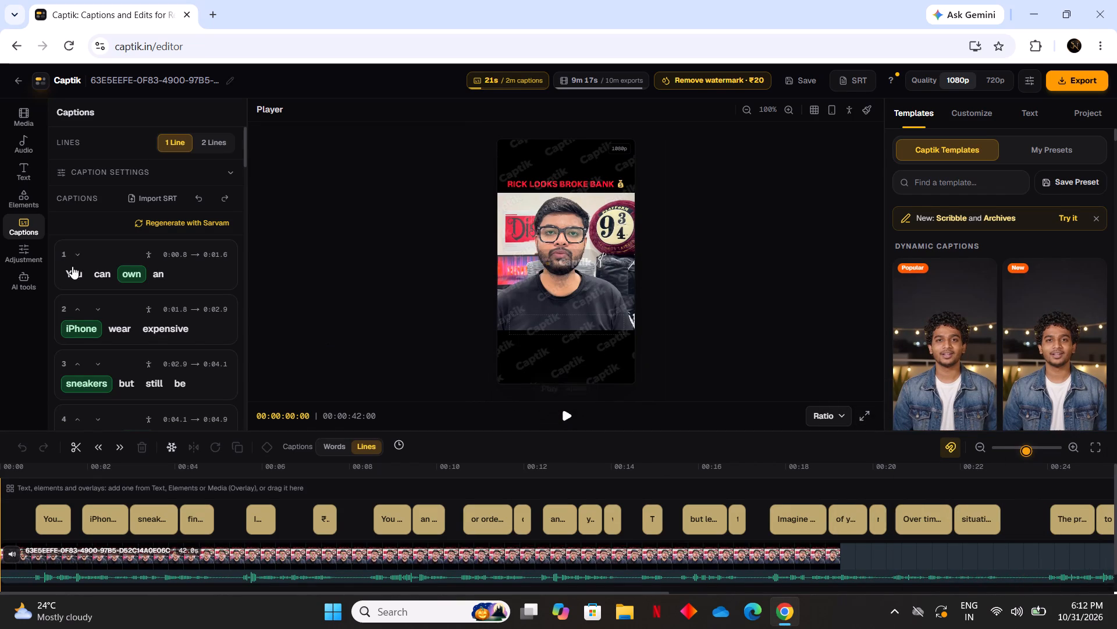
Examine the AI tools, the adjustment looks and the graphic elements available for the video.
click(23, 272)
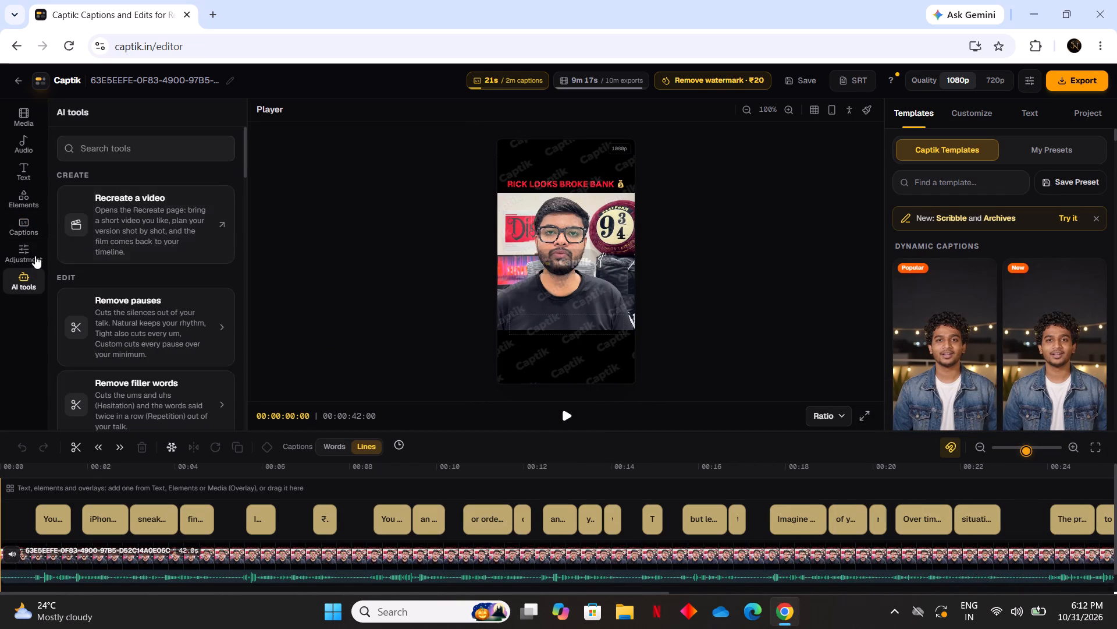
click(35, 257)
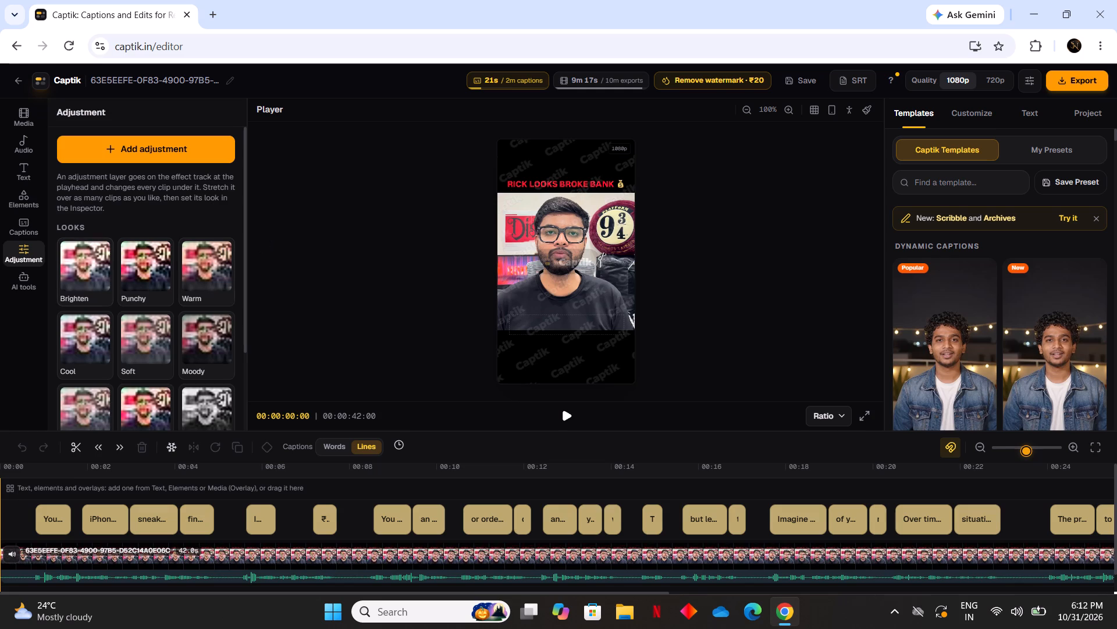
click(25, 202)
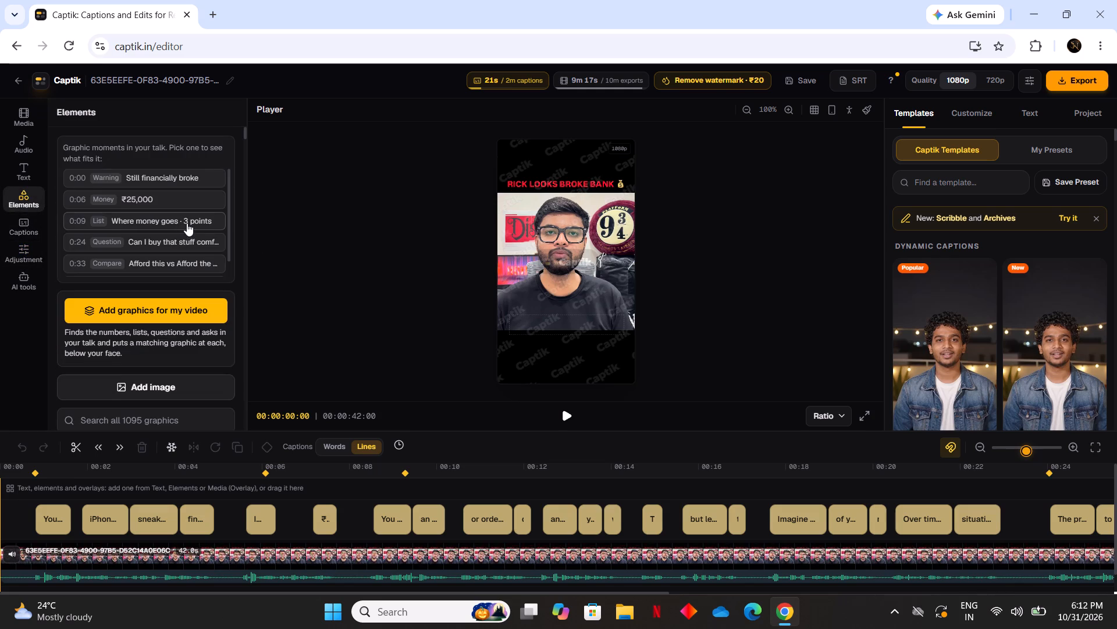
scroll(187, 223, down, 10)
scroll(174, 287, down, 4)
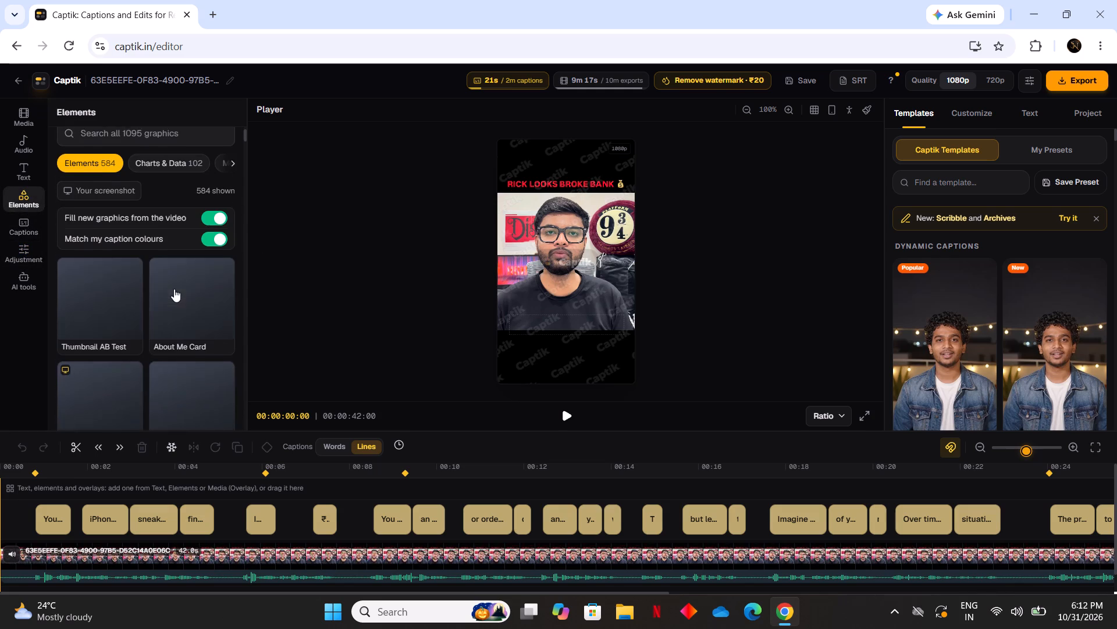
scroll(154, 207, down, 5)
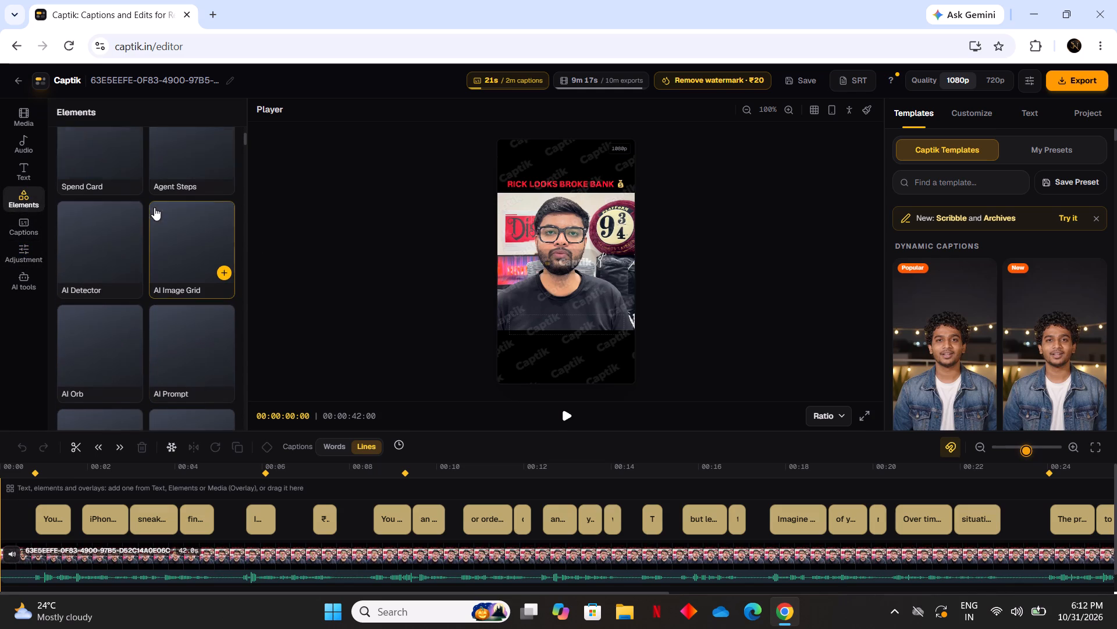
Automatically add matching graphics for the numbers, lists, questions and asks spoken in the video.
scroll(186, 225, up, 8)
click(192, 238)
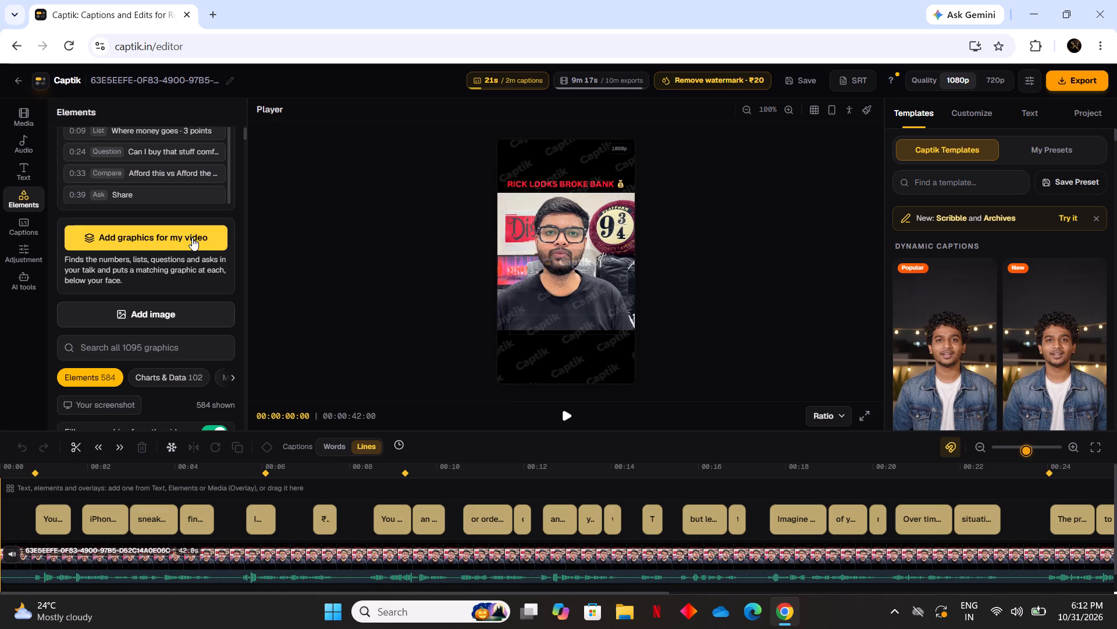
scroll(138, 232, up, 5)
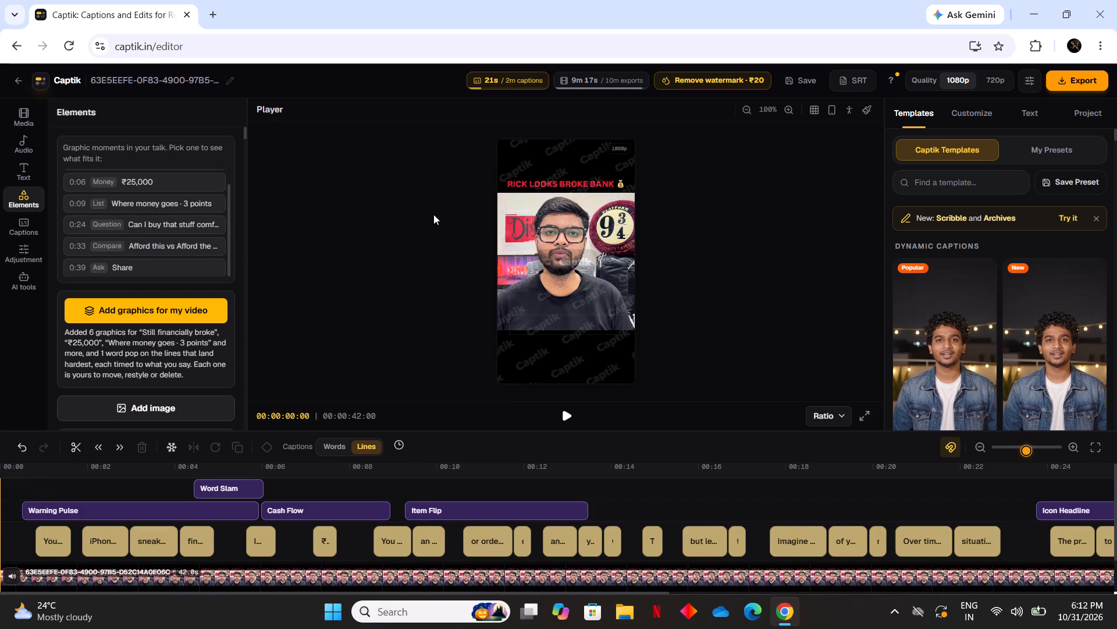
scroll(142, 275, down, 3)
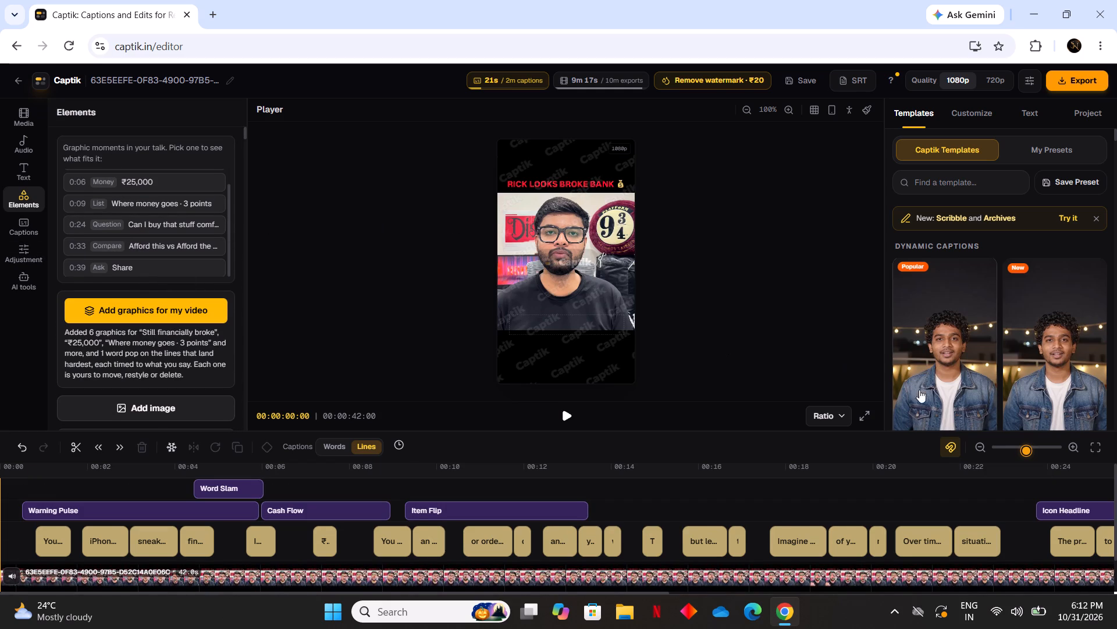
Play the video in the enlarged preview and move the Warning Pulse graphic from the chest up to the red title.
click(867, 411)
click(558, 611)
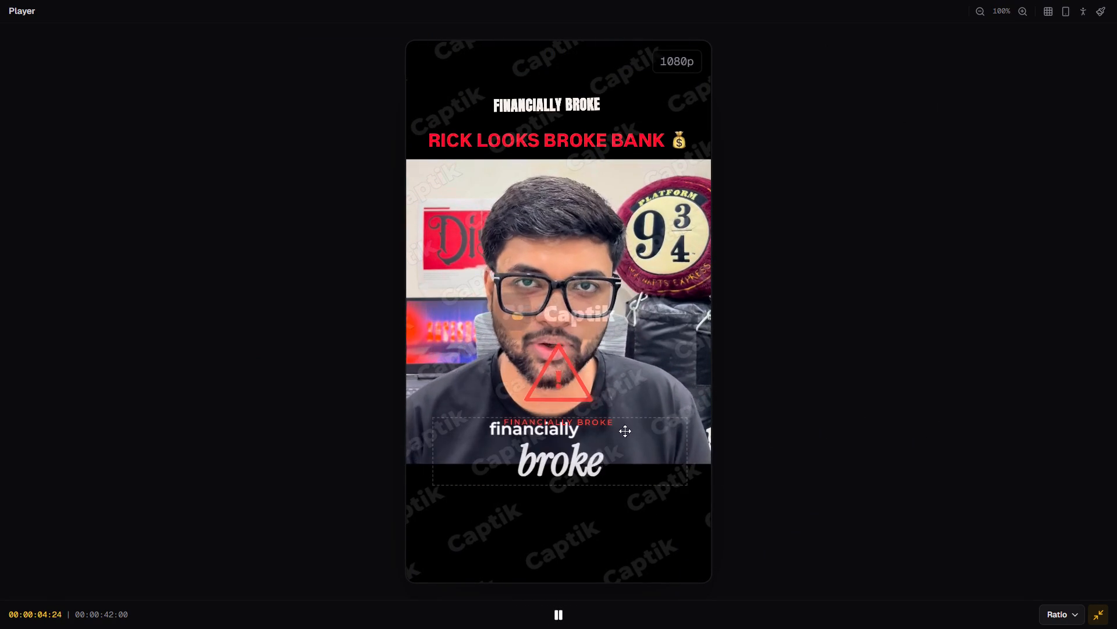
drag(578, 390, 564, 118)
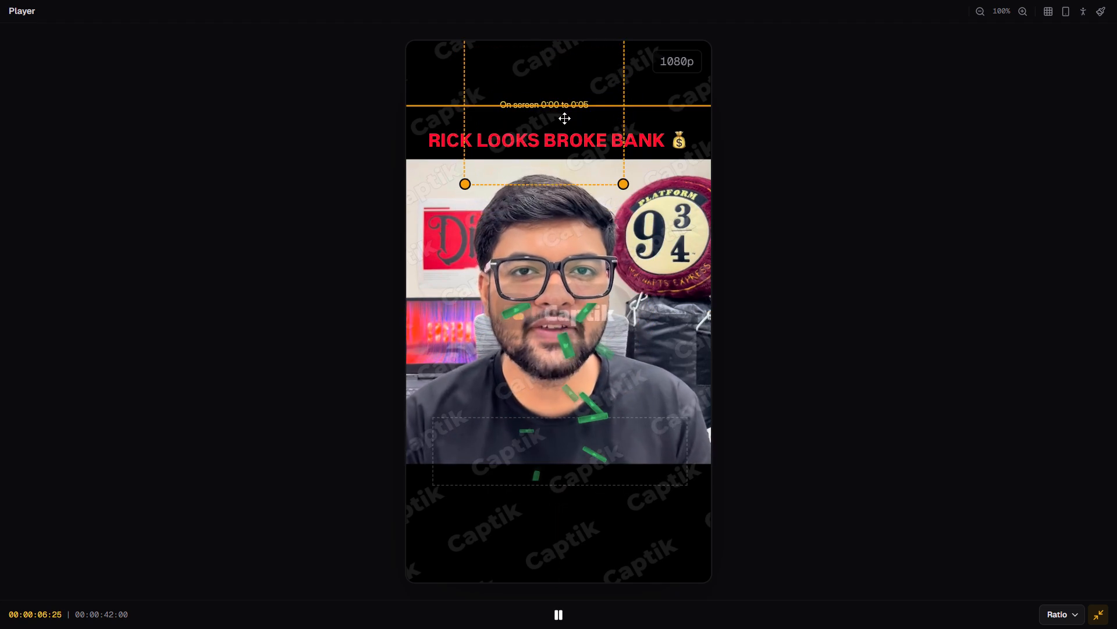
drag(564, 118, 573, 122)
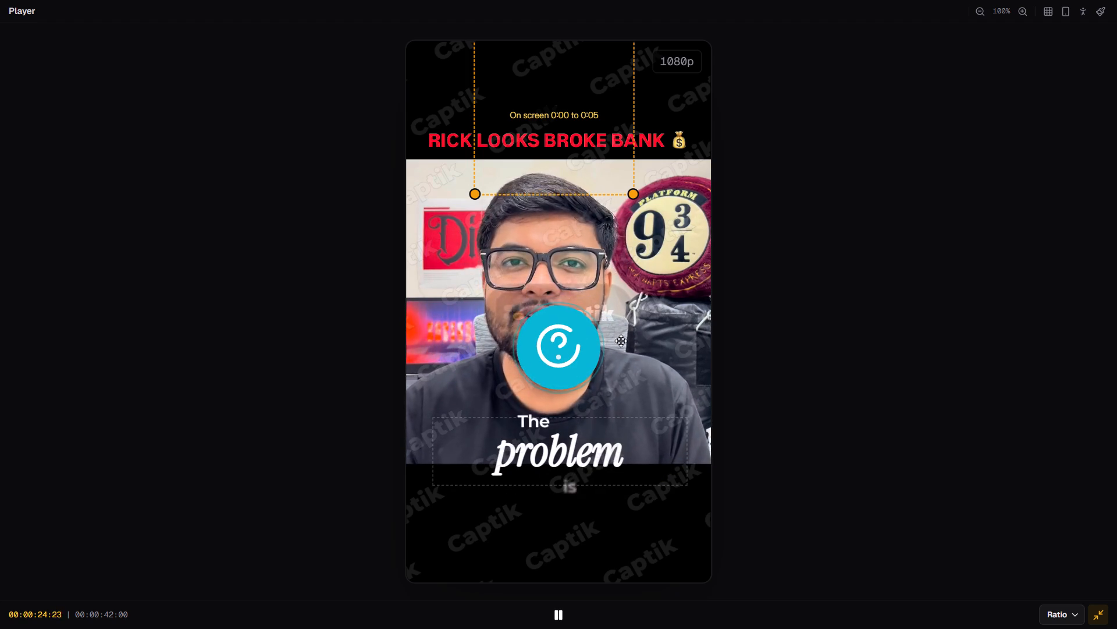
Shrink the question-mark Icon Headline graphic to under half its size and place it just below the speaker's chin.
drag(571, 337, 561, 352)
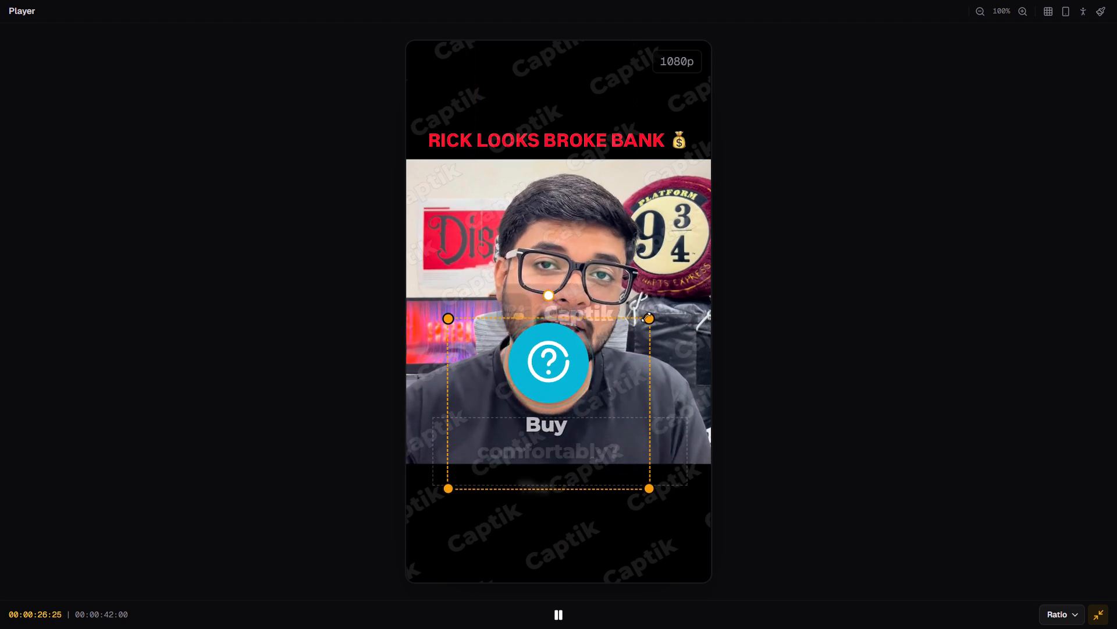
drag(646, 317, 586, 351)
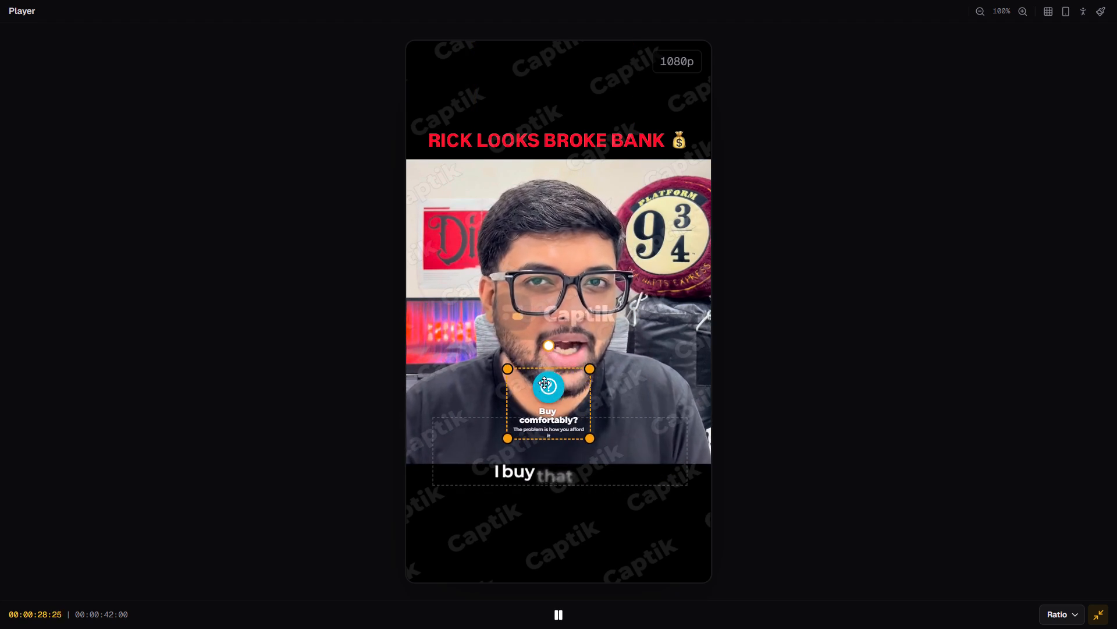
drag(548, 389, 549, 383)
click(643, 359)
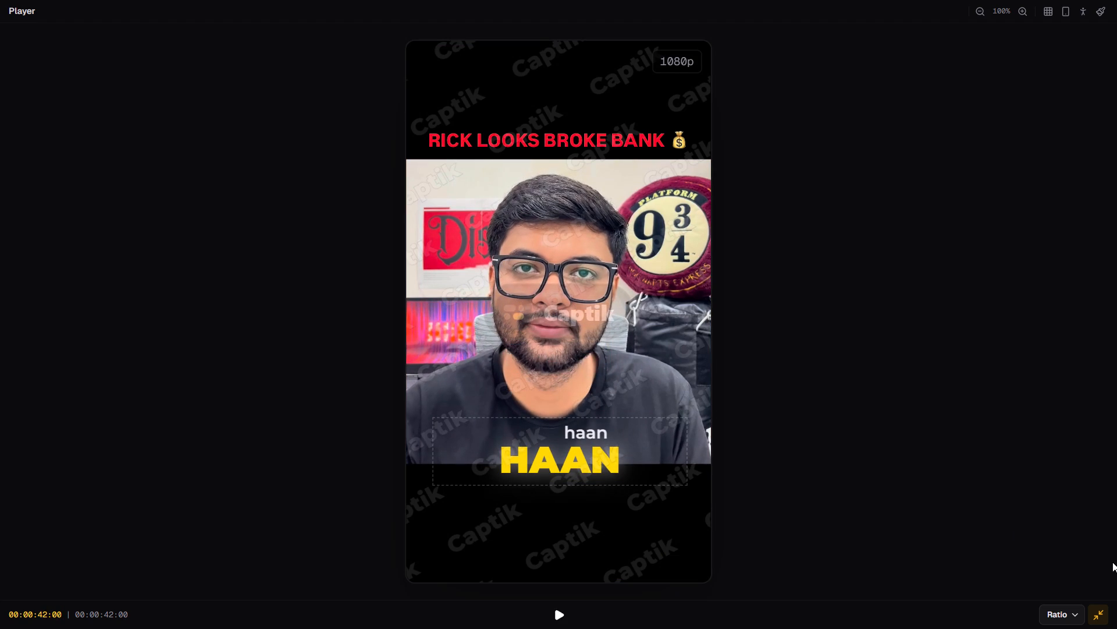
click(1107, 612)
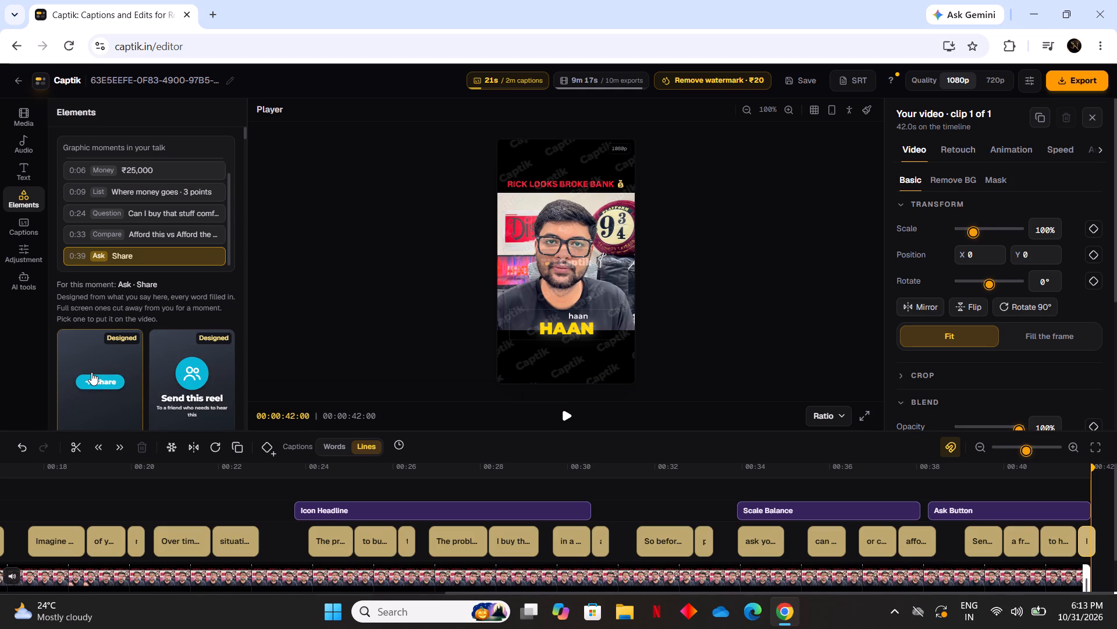
Review the suggested graphics for the Ask · Share moment and the Icon Headline and Scale Balance graphics on the timeline.
scroll(125, 216, up, 8)
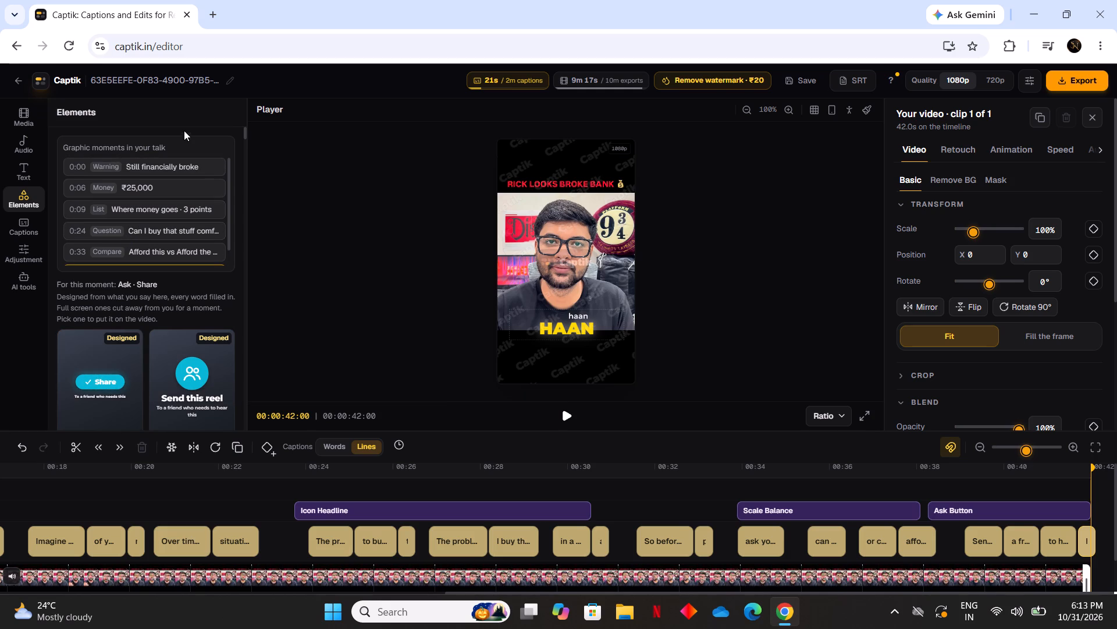
scroll(161, 129, up, 4)
click(563, 415)
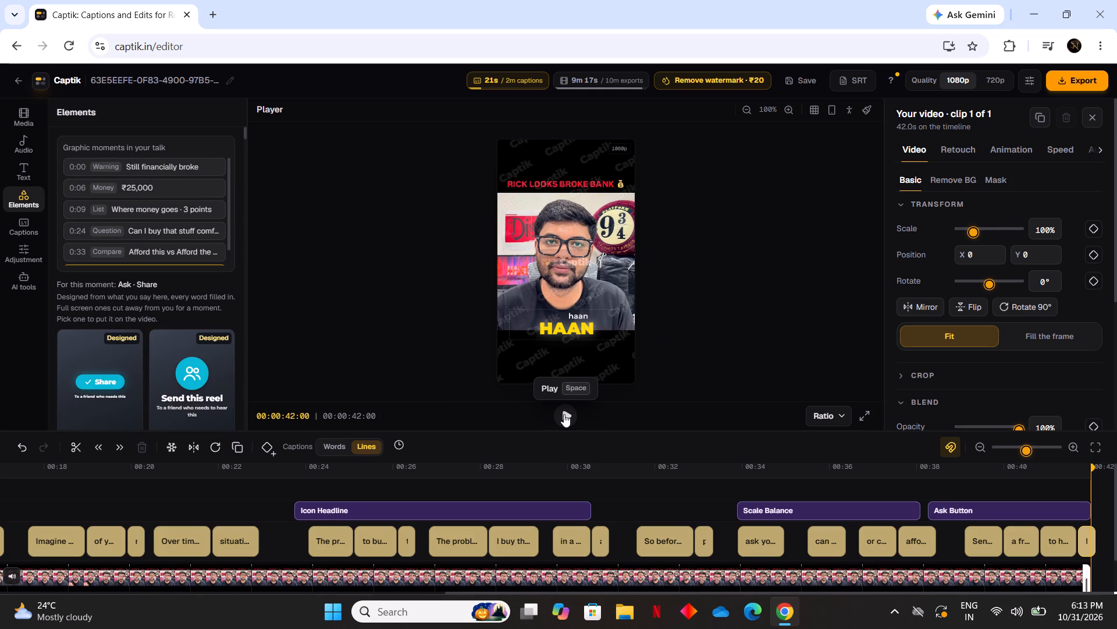
scroll(136, 374, down, 5)
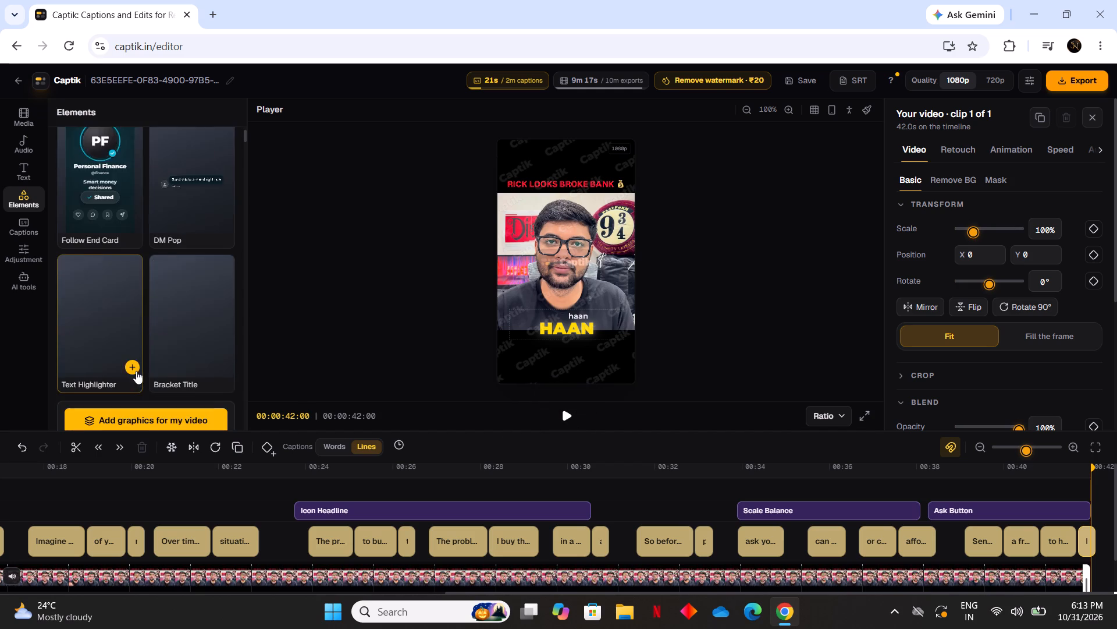
scroll(138, 370, down, 1)
scroll(166, 231, up, 6)
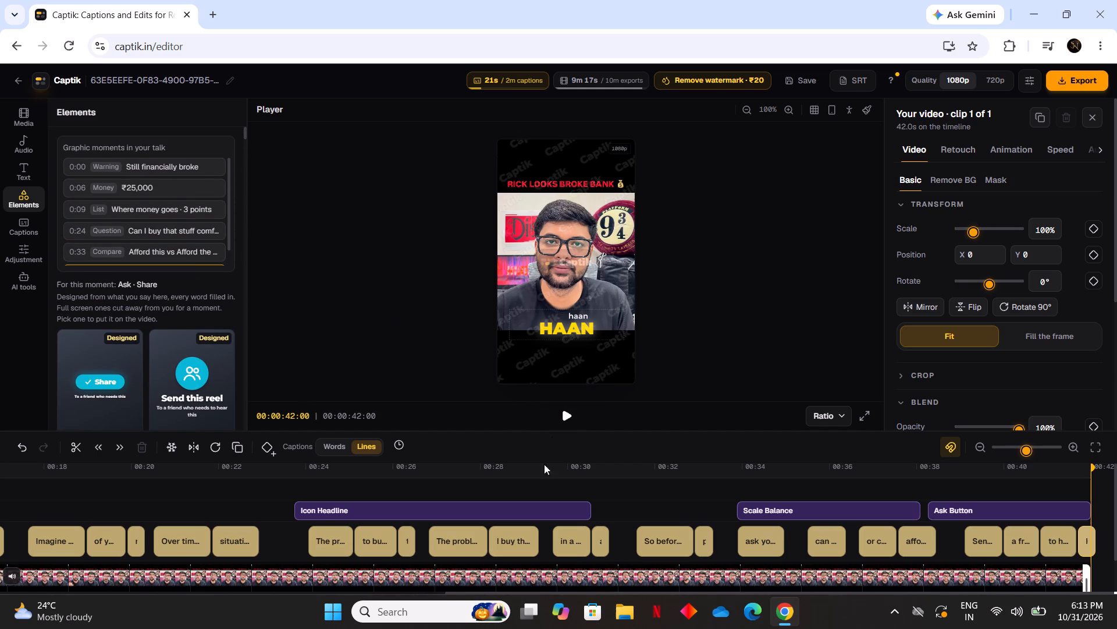
click(476, 513)
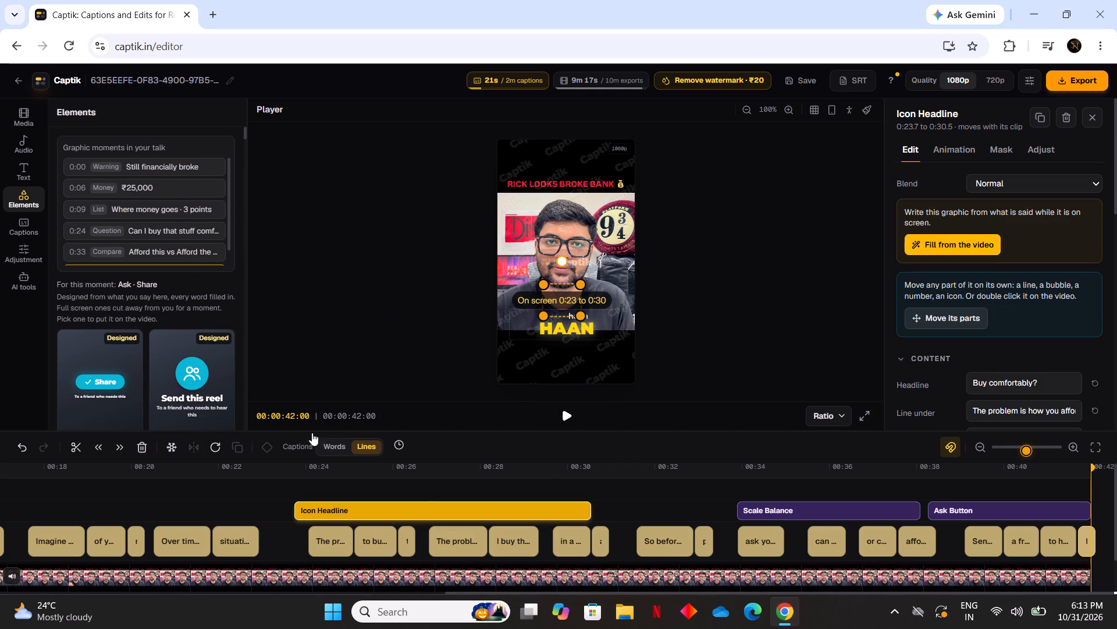
click(795, 515)
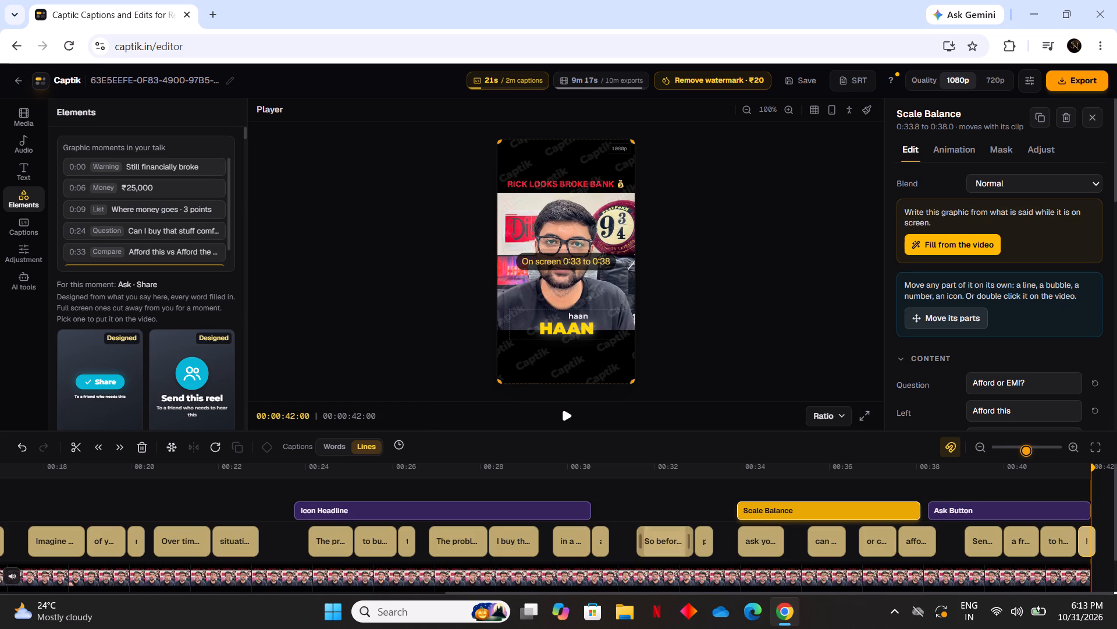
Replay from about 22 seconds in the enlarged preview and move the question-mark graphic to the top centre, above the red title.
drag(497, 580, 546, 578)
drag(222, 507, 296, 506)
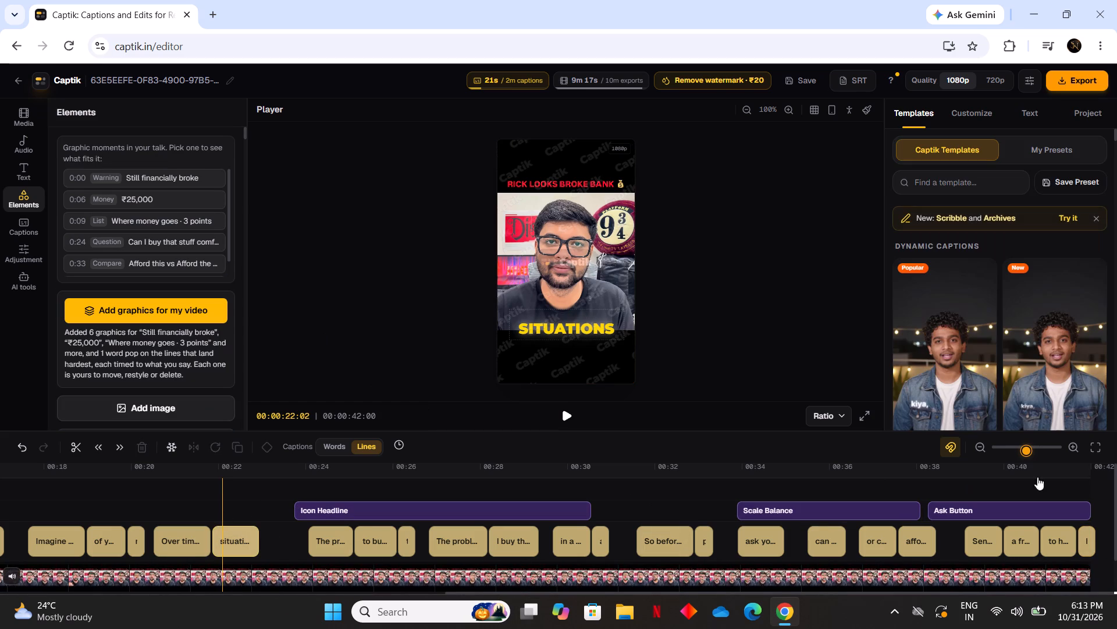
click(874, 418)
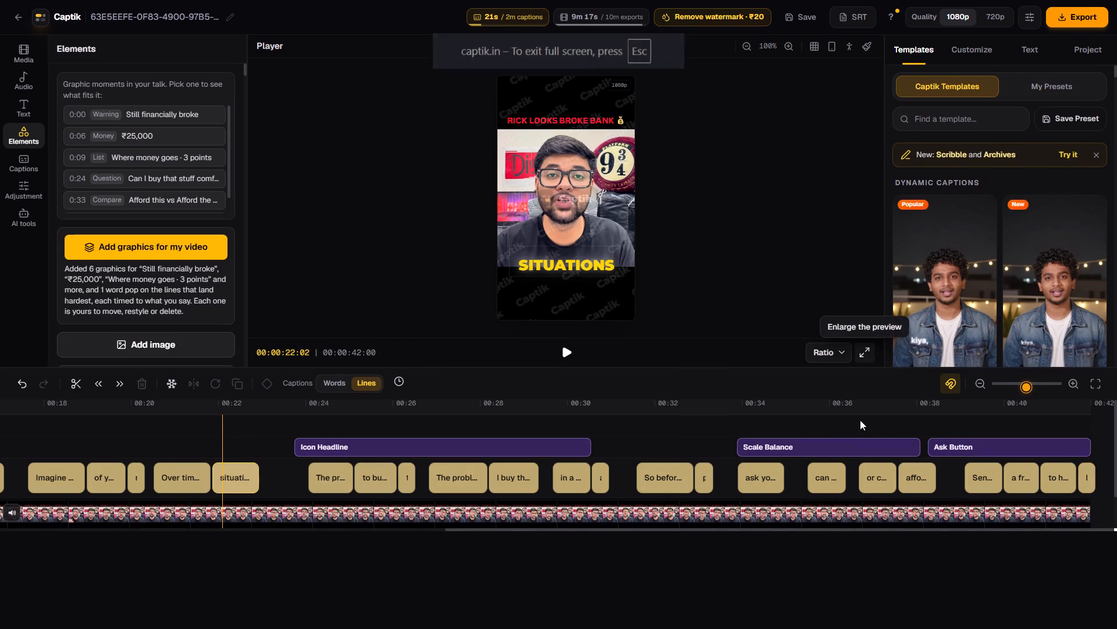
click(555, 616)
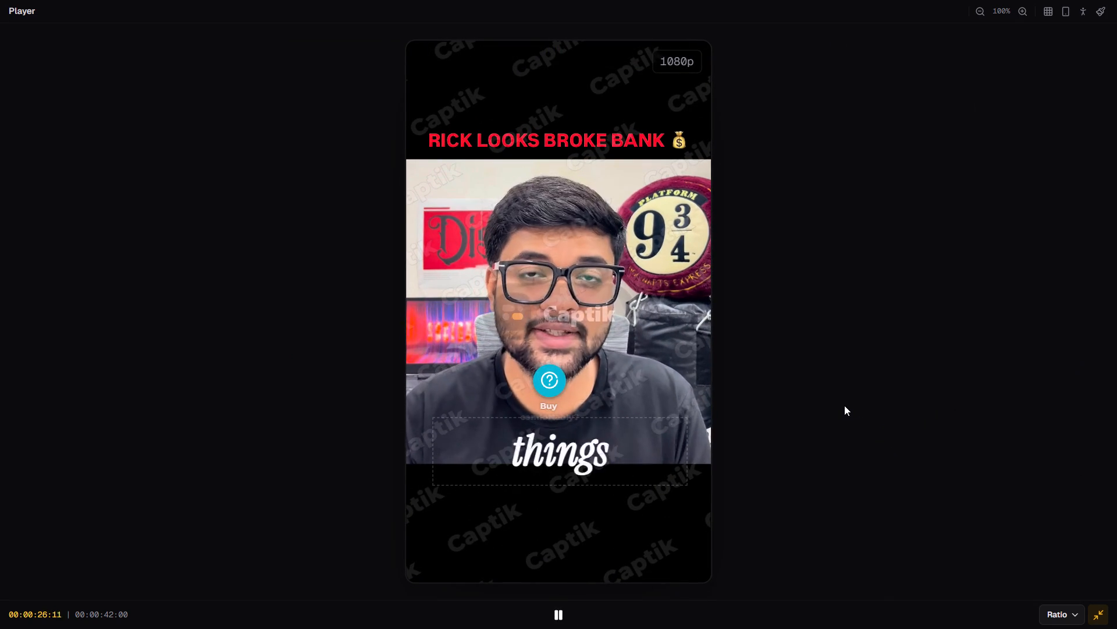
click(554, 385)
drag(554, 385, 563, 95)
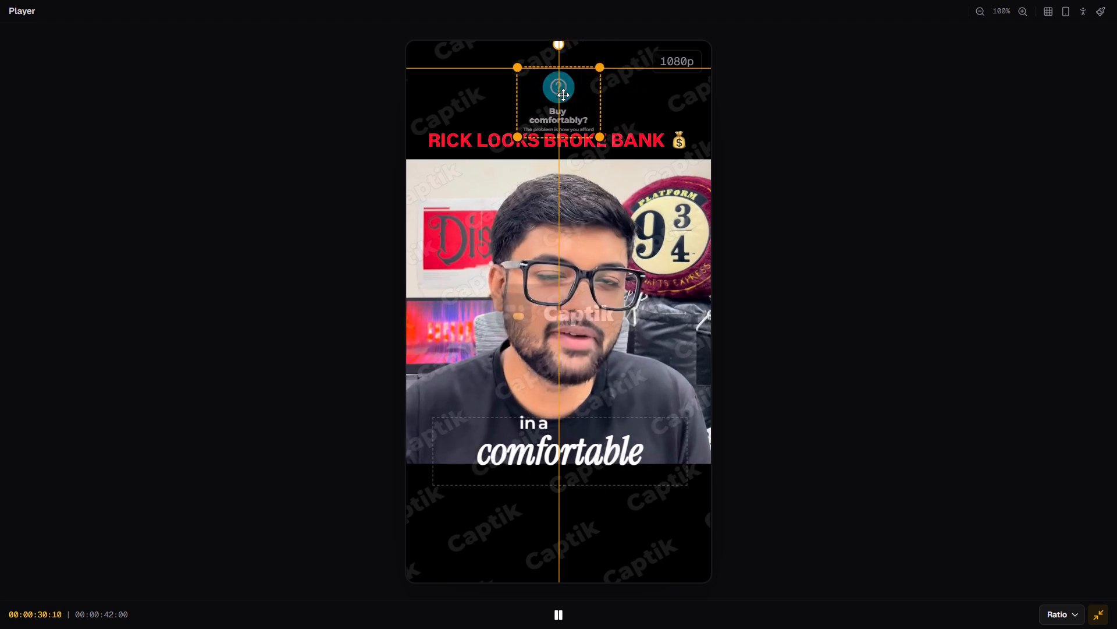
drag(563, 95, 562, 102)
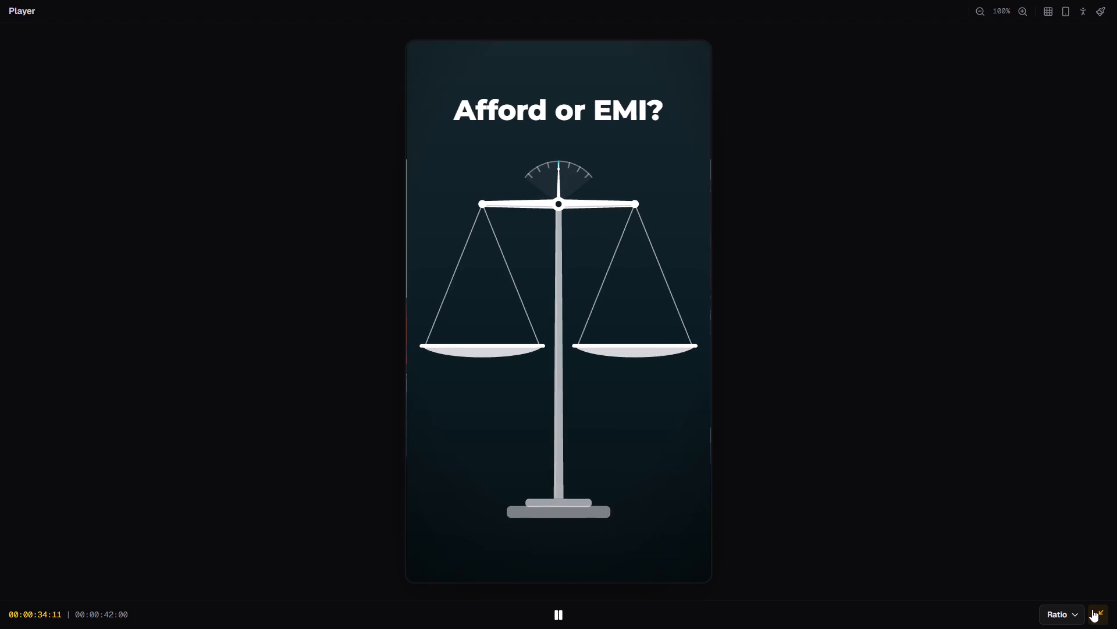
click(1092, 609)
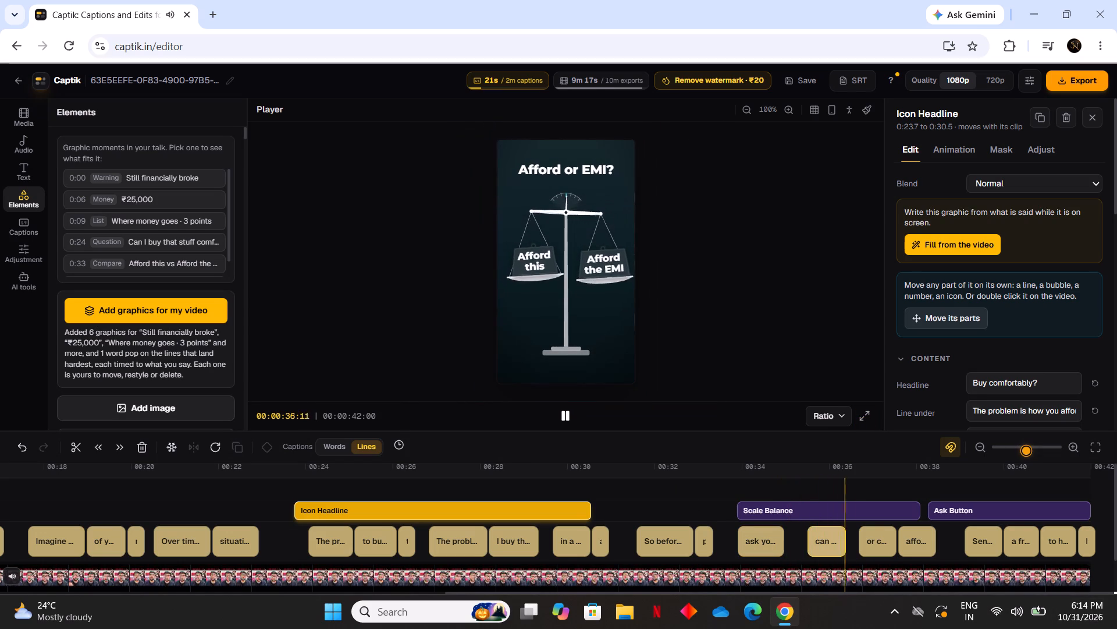
Delete the Icon Headline graphic from the timeline.
click(431, 512)
click(504, 513)
click(505, 516)
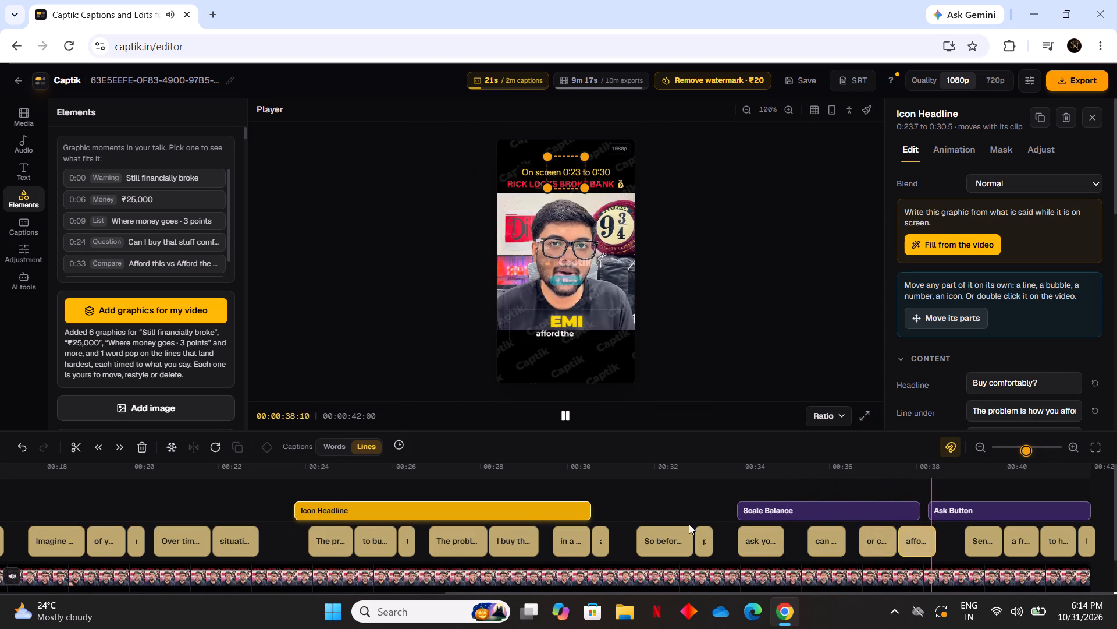
drag(983, 497, 572, 503)
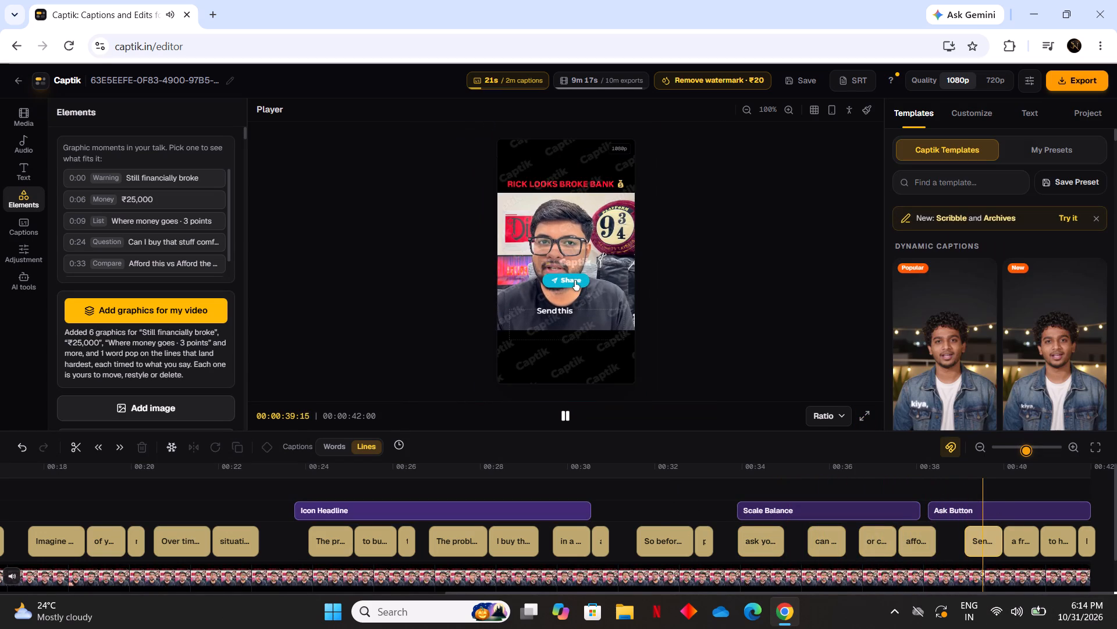
drag(572, 503, 557, 504)
click(543, 510)
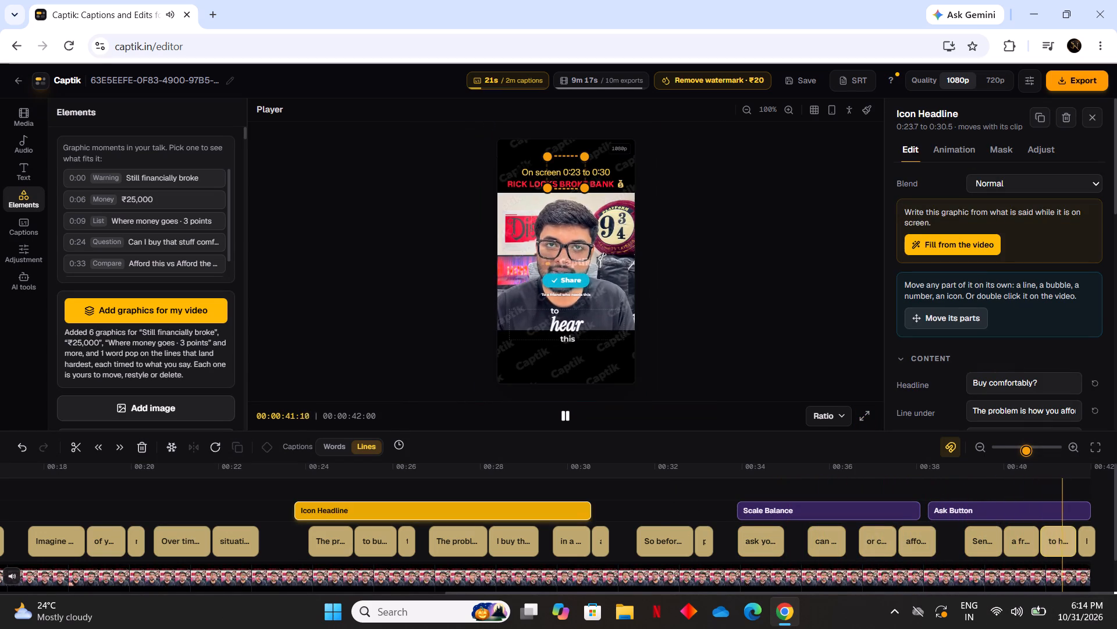
key(Delete)
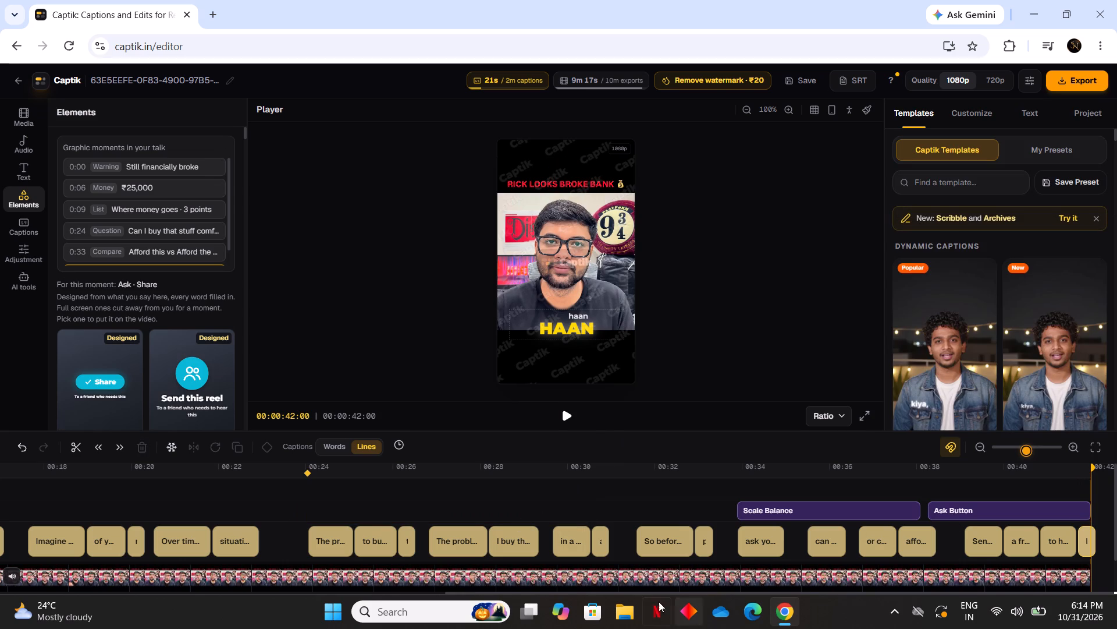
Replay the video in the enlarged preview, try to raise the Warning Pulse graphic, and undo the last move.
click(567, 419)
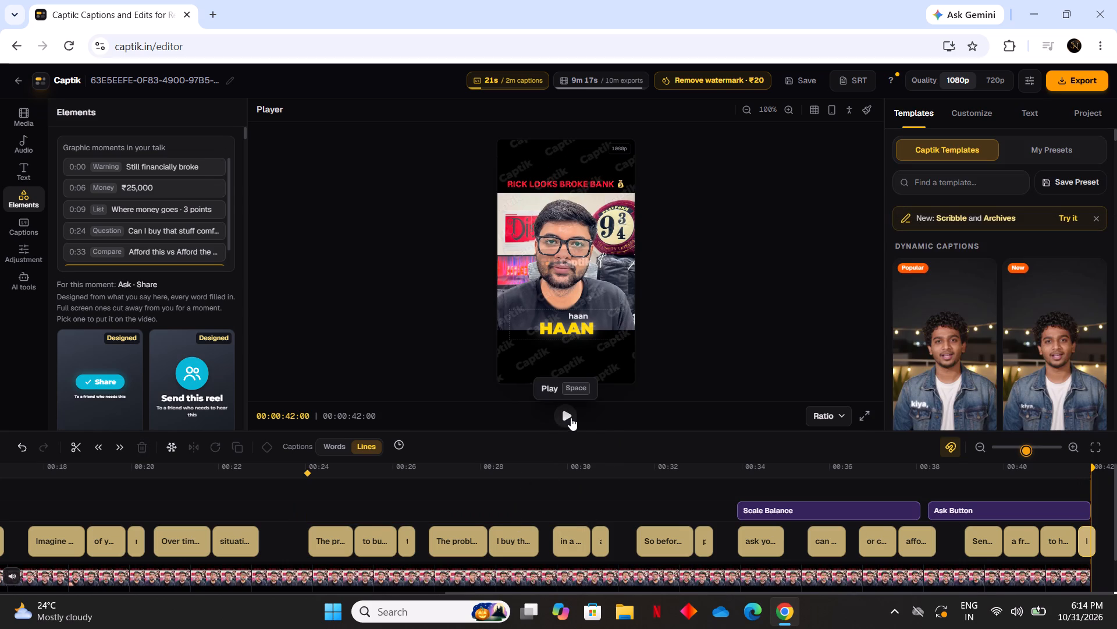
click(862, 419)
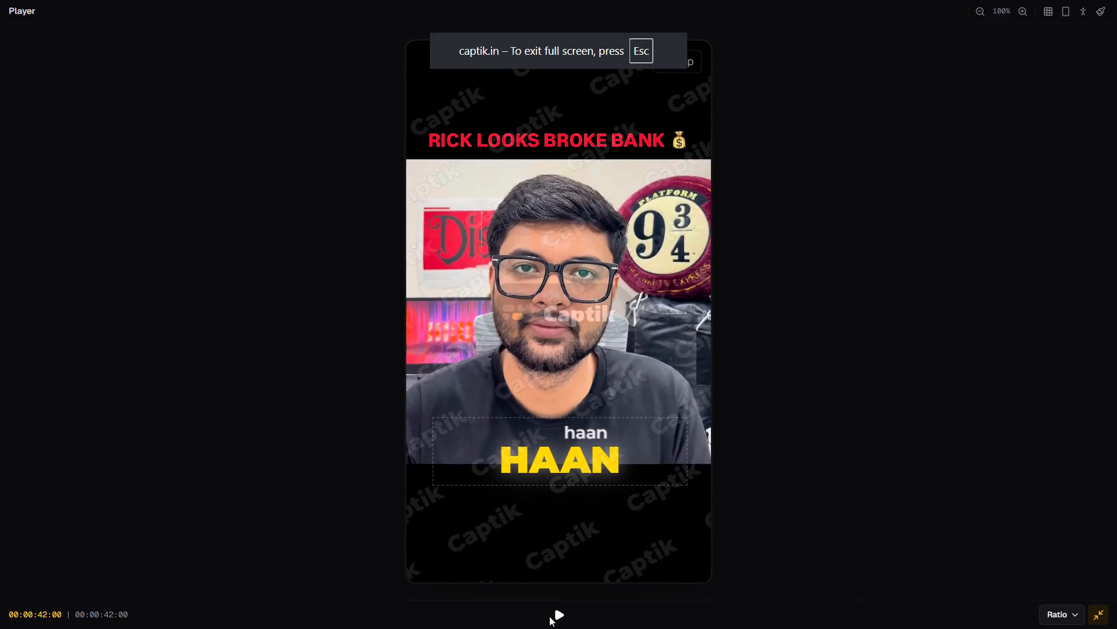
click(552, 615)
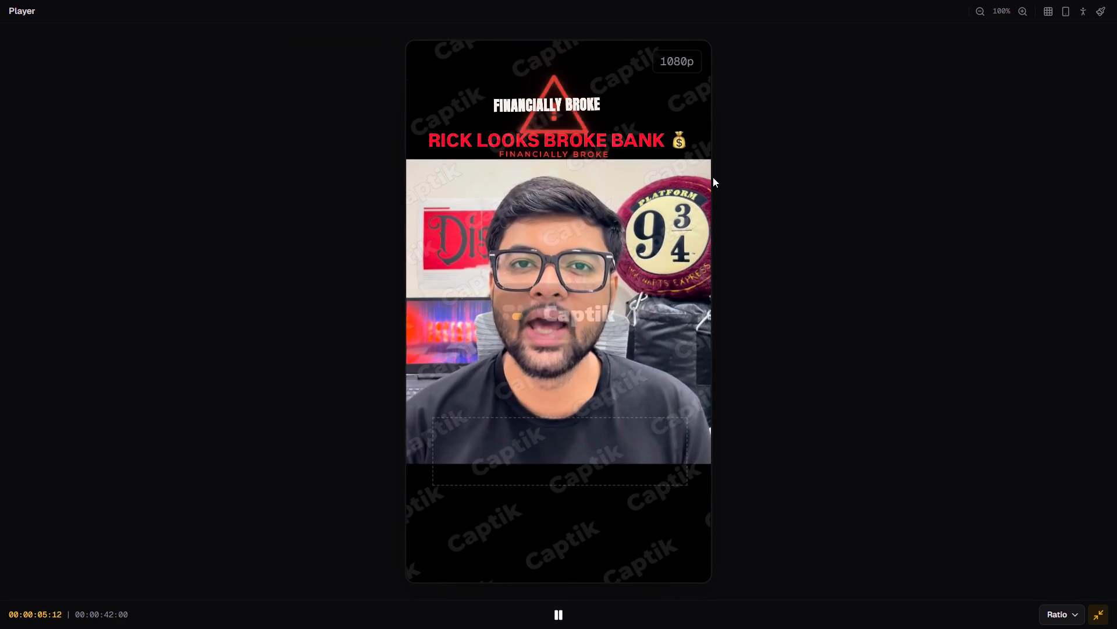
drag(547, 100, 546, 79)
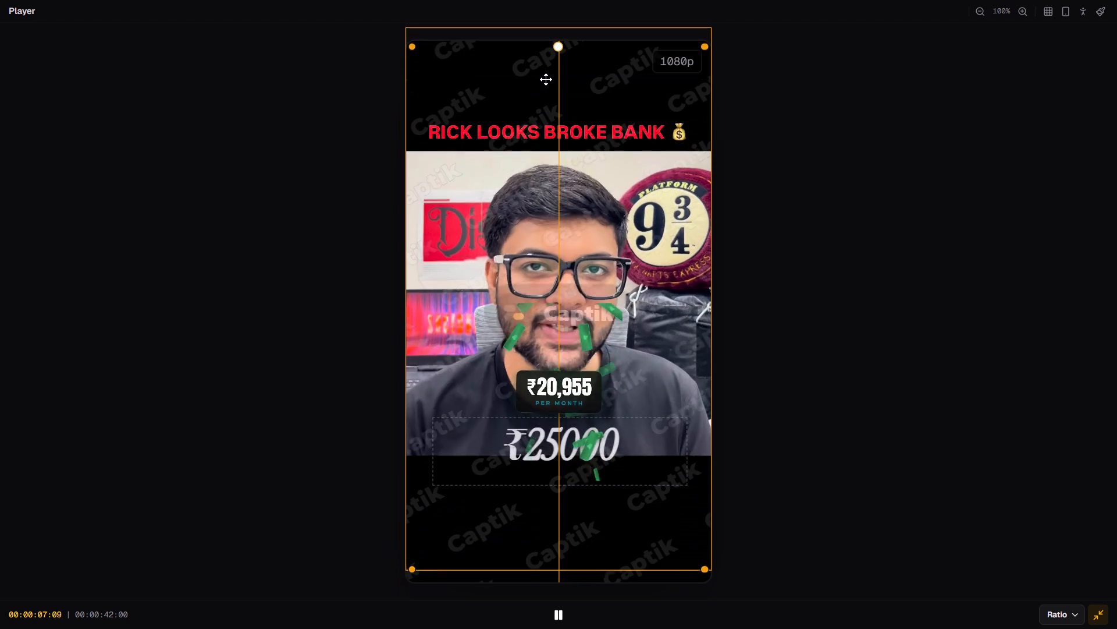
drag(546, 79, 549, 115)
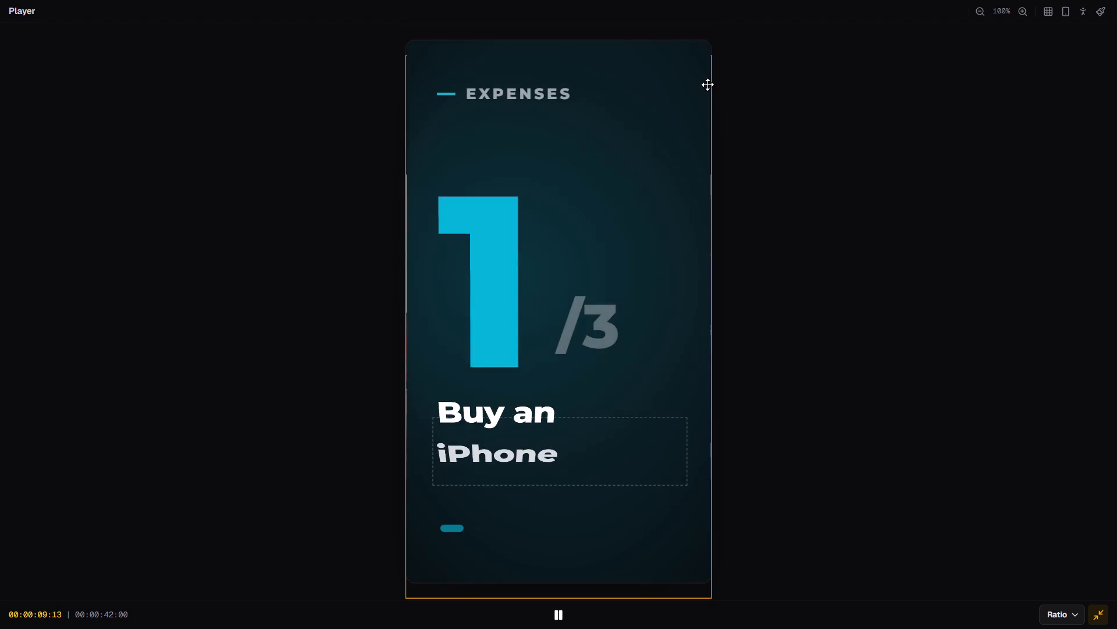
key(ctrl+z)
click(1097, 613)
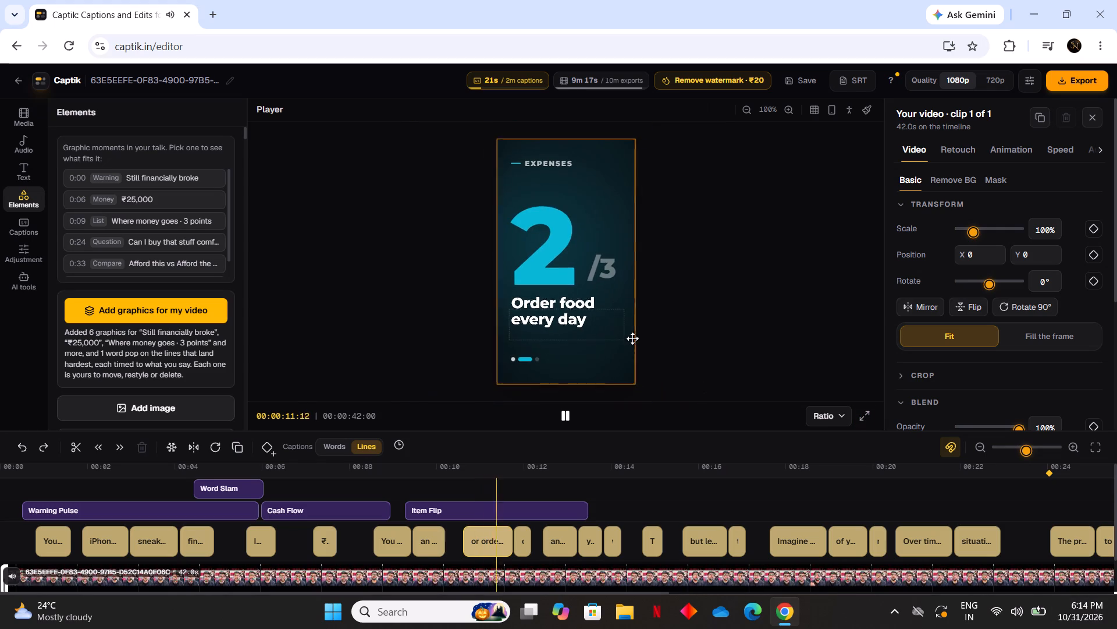
At about 8 seconds, try the ₹25,000 Cash Flow graphic in the lower black band, and place it over the speaker's chin and chest.
click(562, 410)
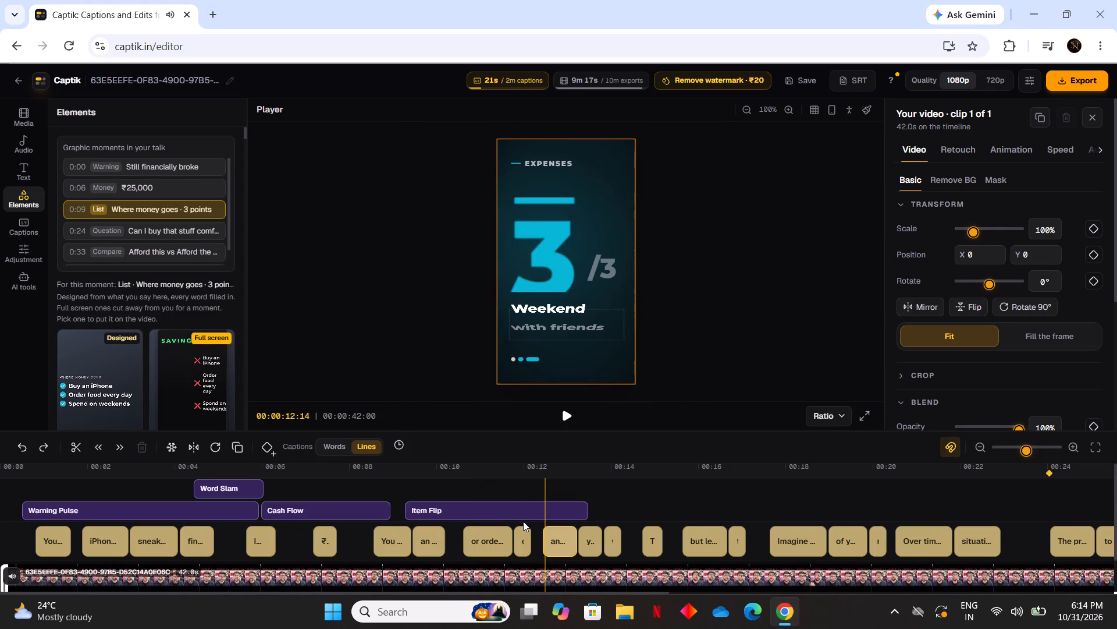
drag(543, 491, 300, 507)
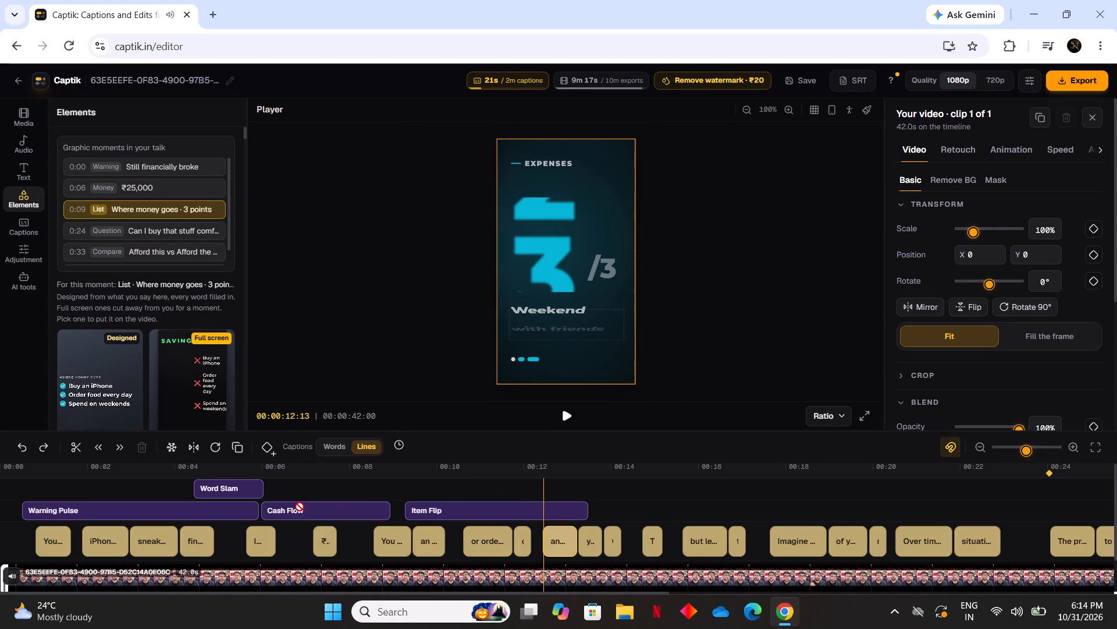
drag(300, 507, 299, 507)
click(47, 511)
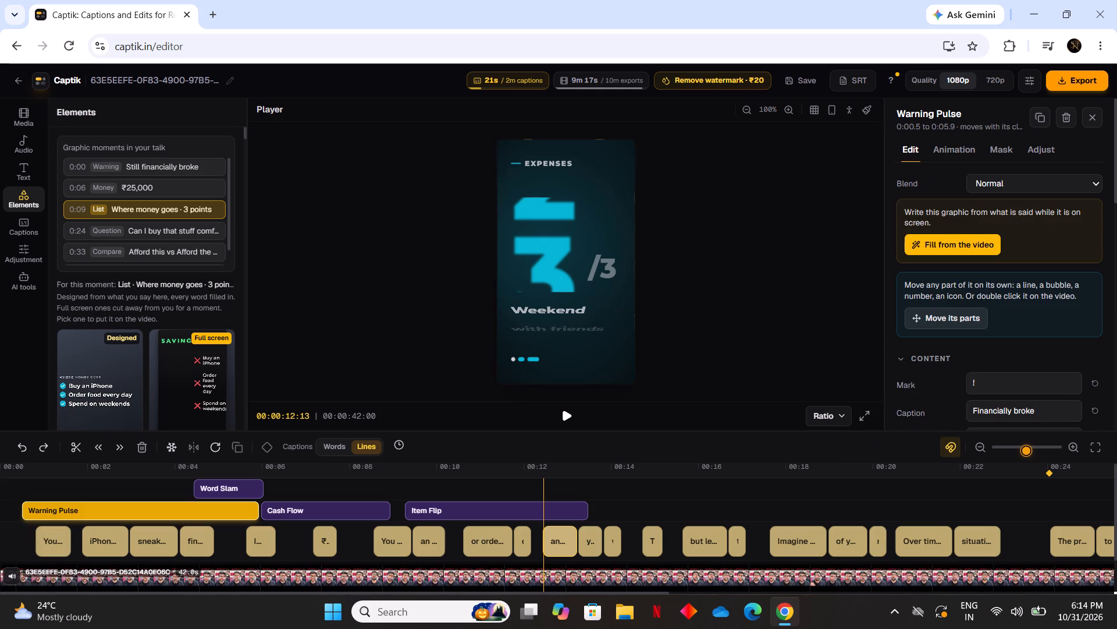
click(87, 512)
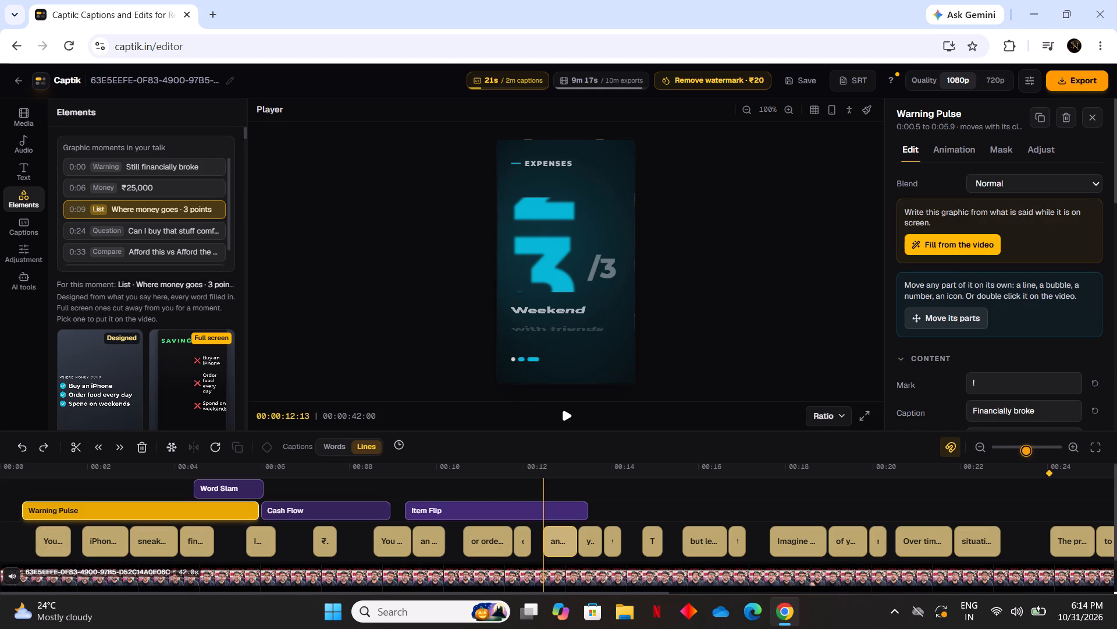
drag(543, 495, 355, 500)
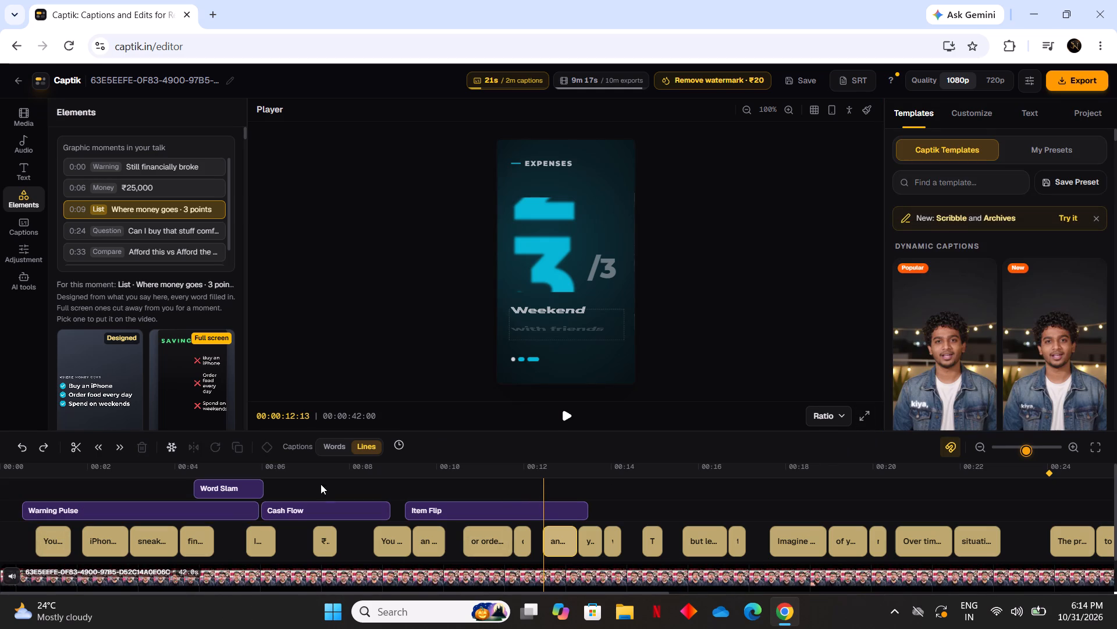
click(362, 402)
key(Left)
key(Left)
key(Left)
key(Left)
key(Left)
key(Left)
key(Left)
key(Left)
key(Left)
key(Left)
key(Left)
key(Left)
key(Left)
key(Left)
key(Left)
key(Left)
key(Left)
key(Left)
key(Left)
key(Left)
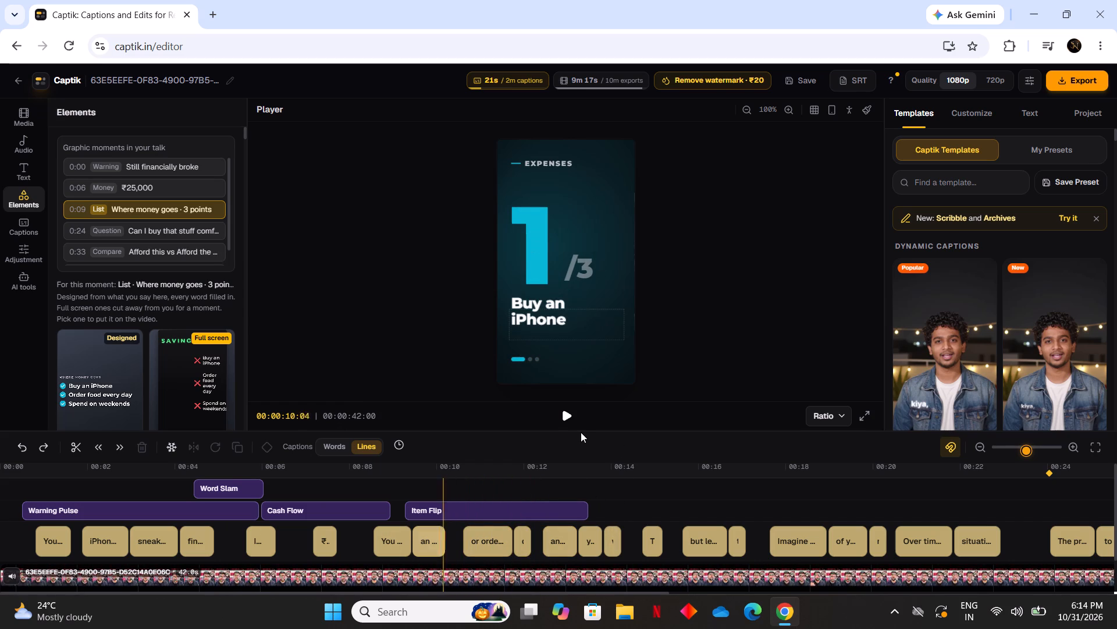
key(Left)
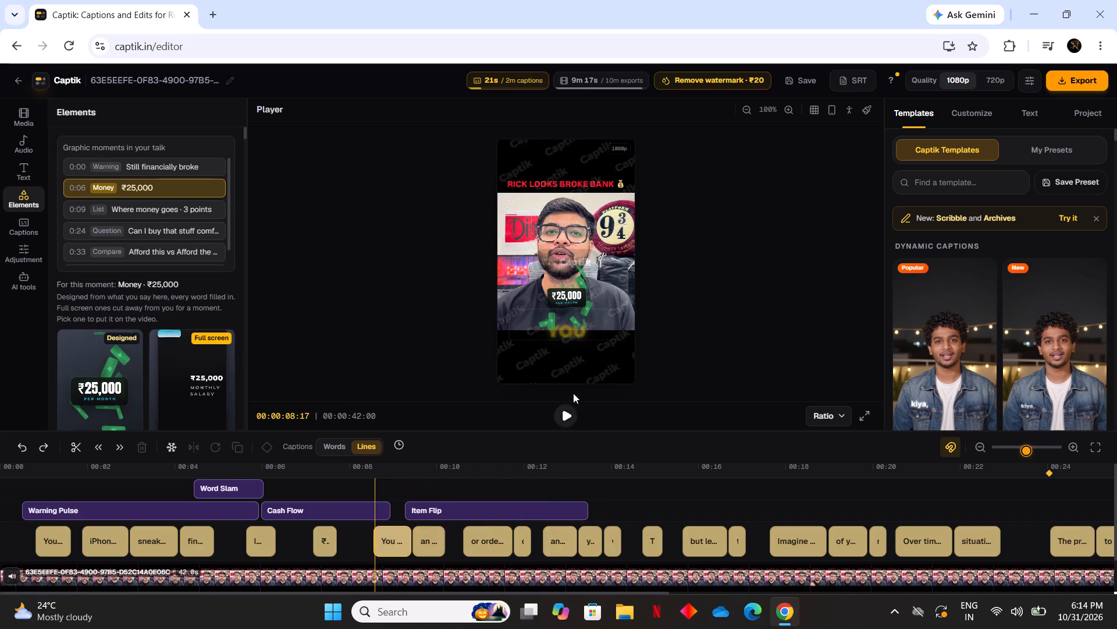
key(Left)
key(Left)
key(Left)
key(Left)
key(Left)
key(Left)
key(Left)
key(Left)
key(Left)
click(575, 298)
drag(578, 301, 575, 309)
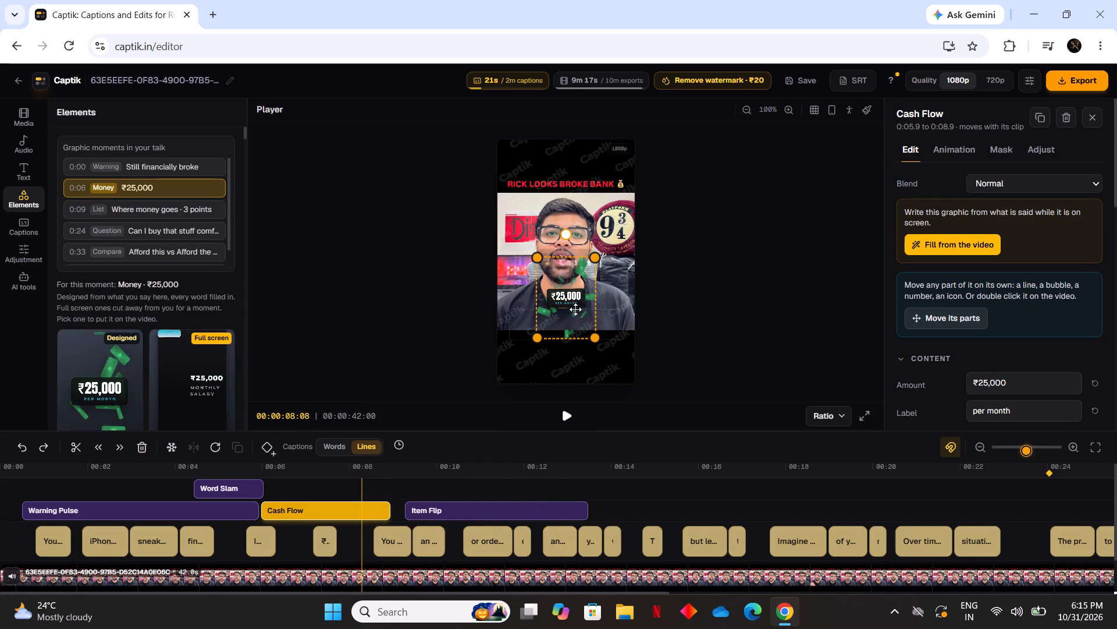
drag(575, 309, 575, 358)
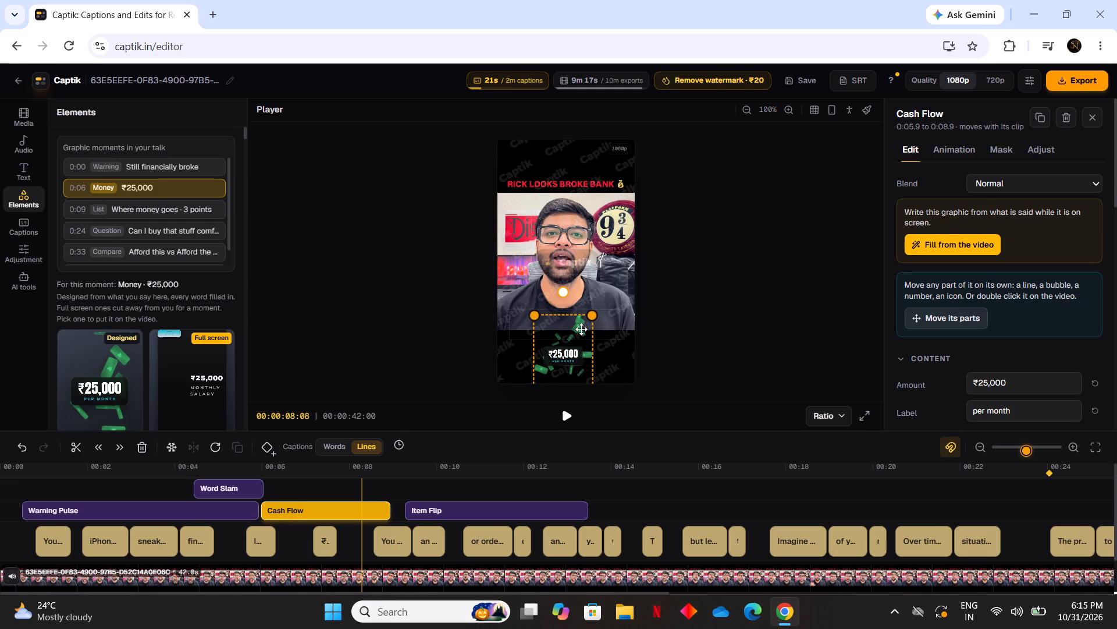
drag(581, 327, 583, 249)
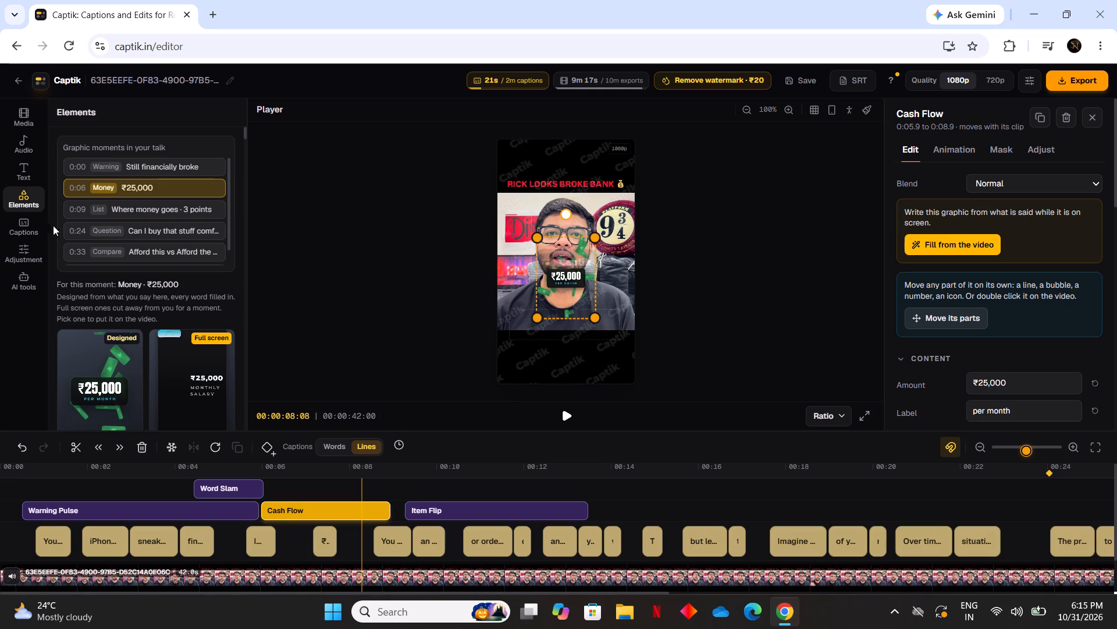
Review the suggested graphics for the Money · ₹25,000 moment and the general graphics library below them.
scroll(159, 246, up, 5)
scroll(179, 250, down, 7)
scroll(156, 354, down, 4)
scroll(156, 353, up, 1)
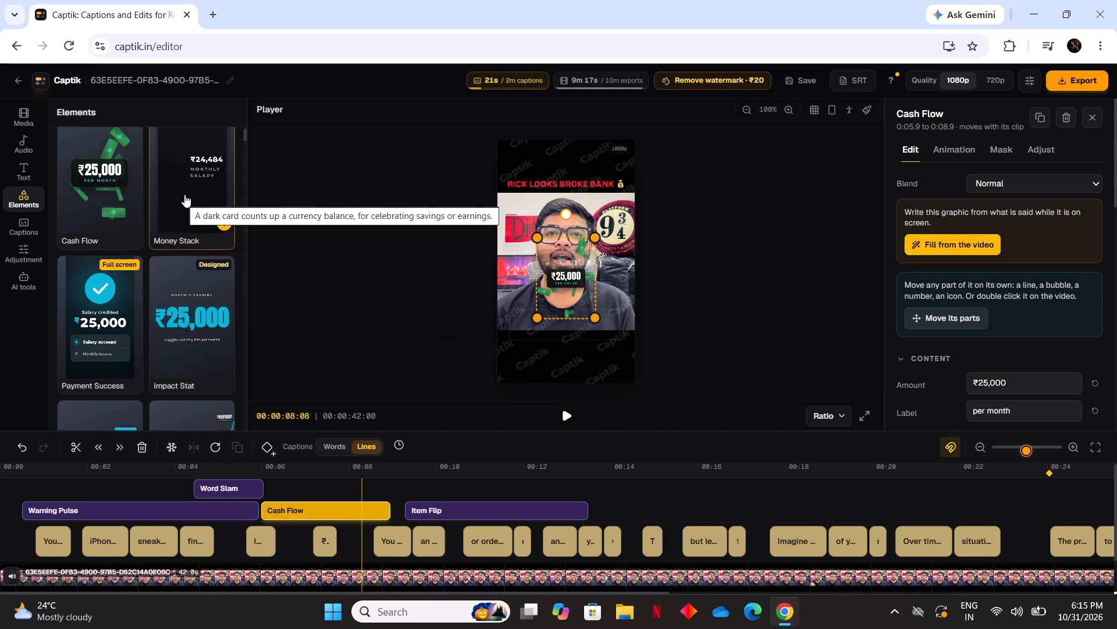
scroll(209, 305, down, 3)
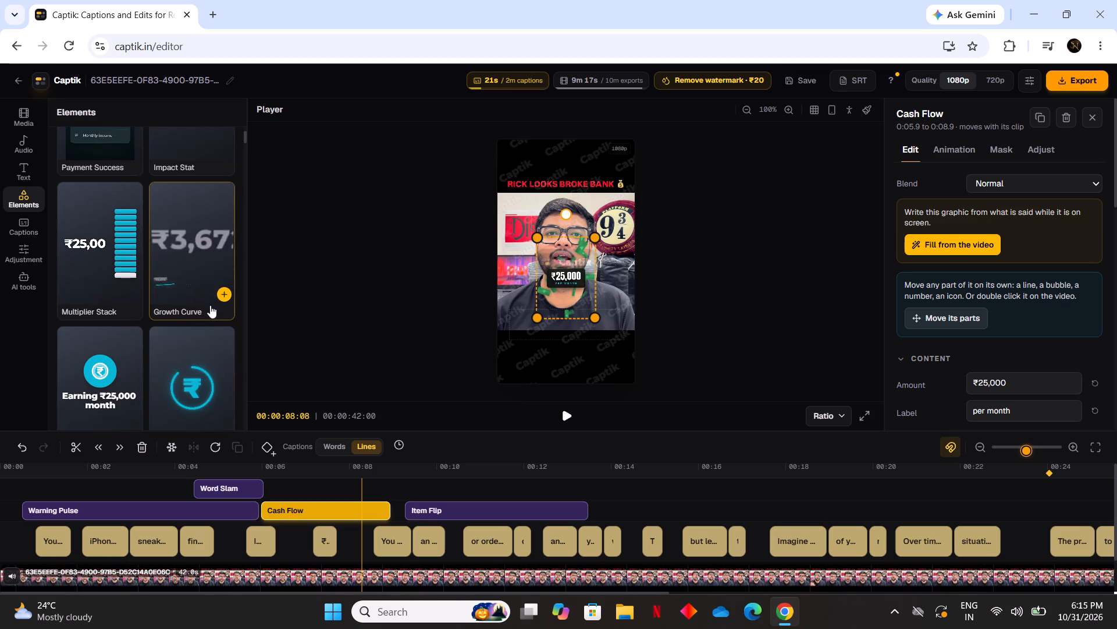
scroll(211, 334, down, 2)
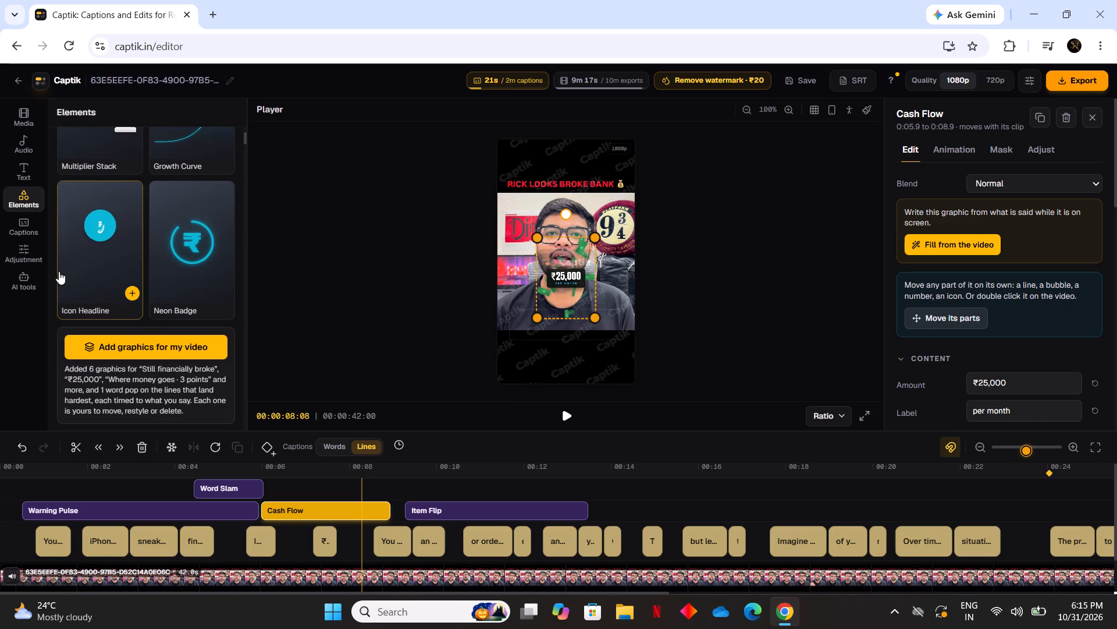
scroll(176, 288, down, 3)
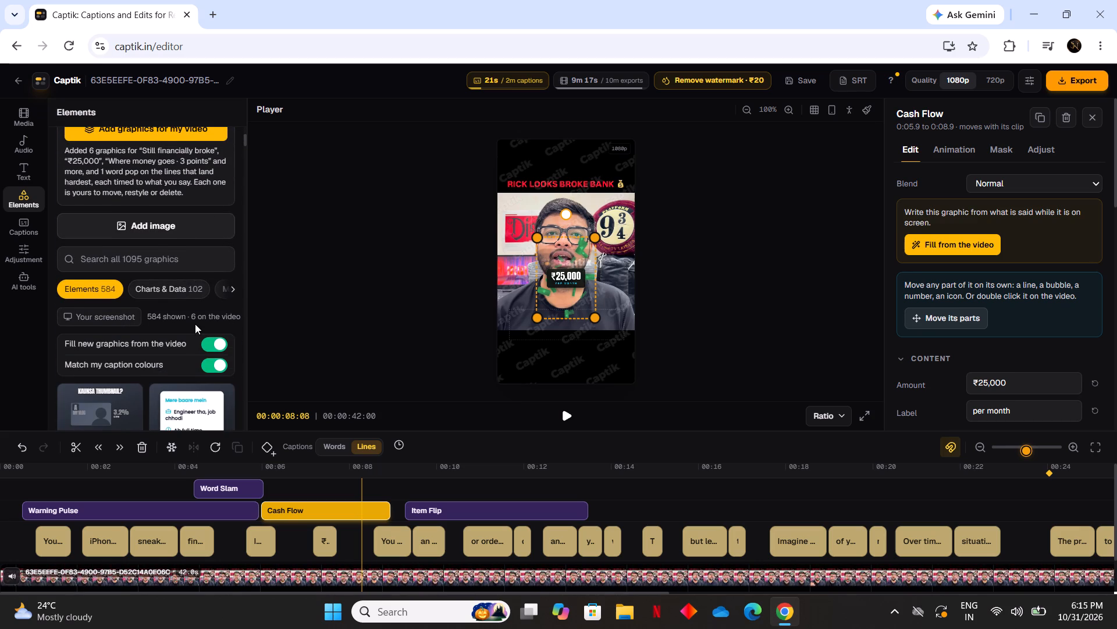
scroll(195, 331, down, 1)
scroll(188, 280, down, 2)
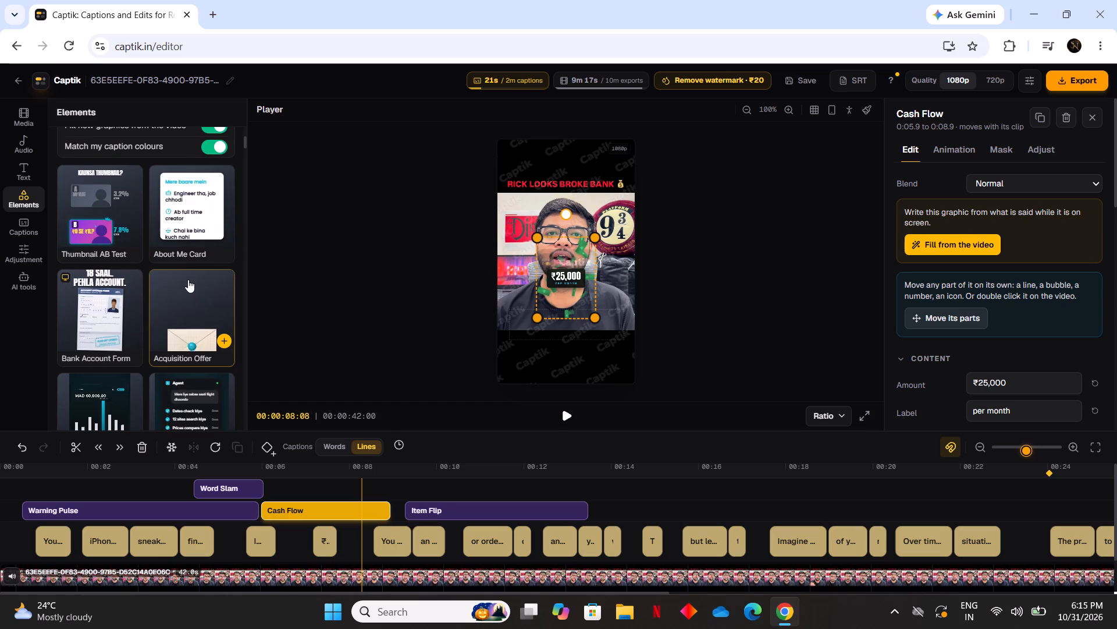
scroll(191, 274, up, 20)
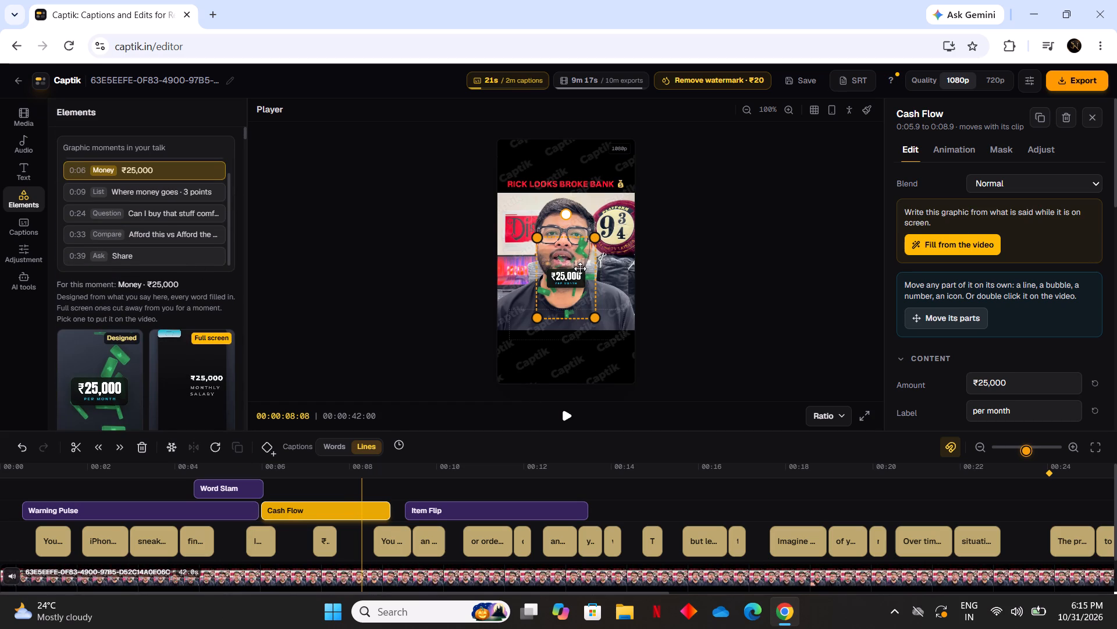
Add the full-screen Money Stack graphic for the Money · ₹25,000 moment.
click(219, 368)
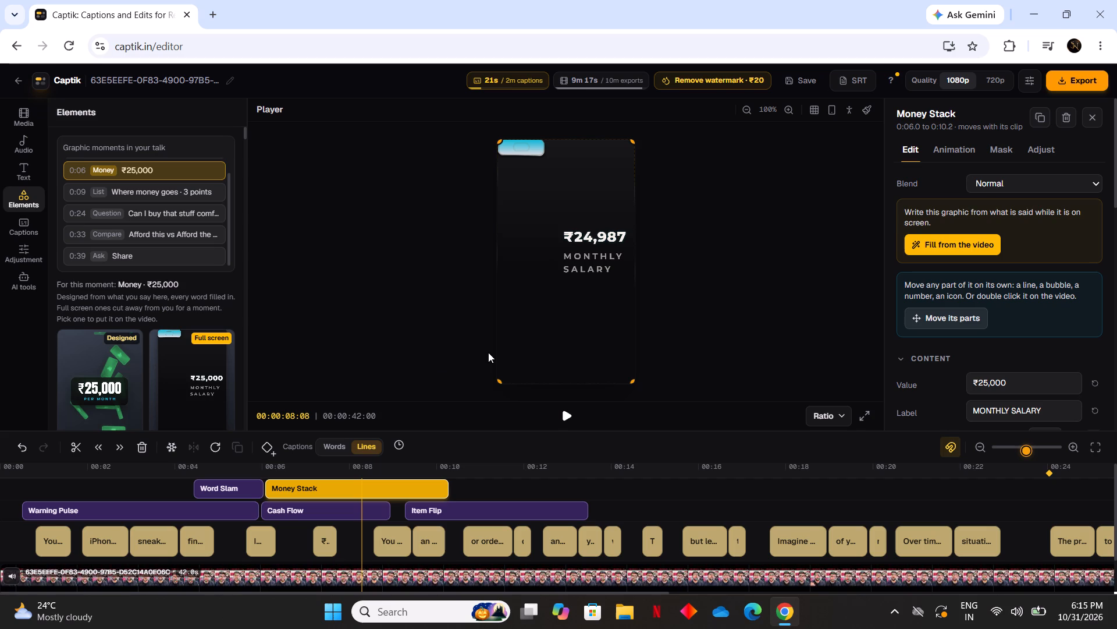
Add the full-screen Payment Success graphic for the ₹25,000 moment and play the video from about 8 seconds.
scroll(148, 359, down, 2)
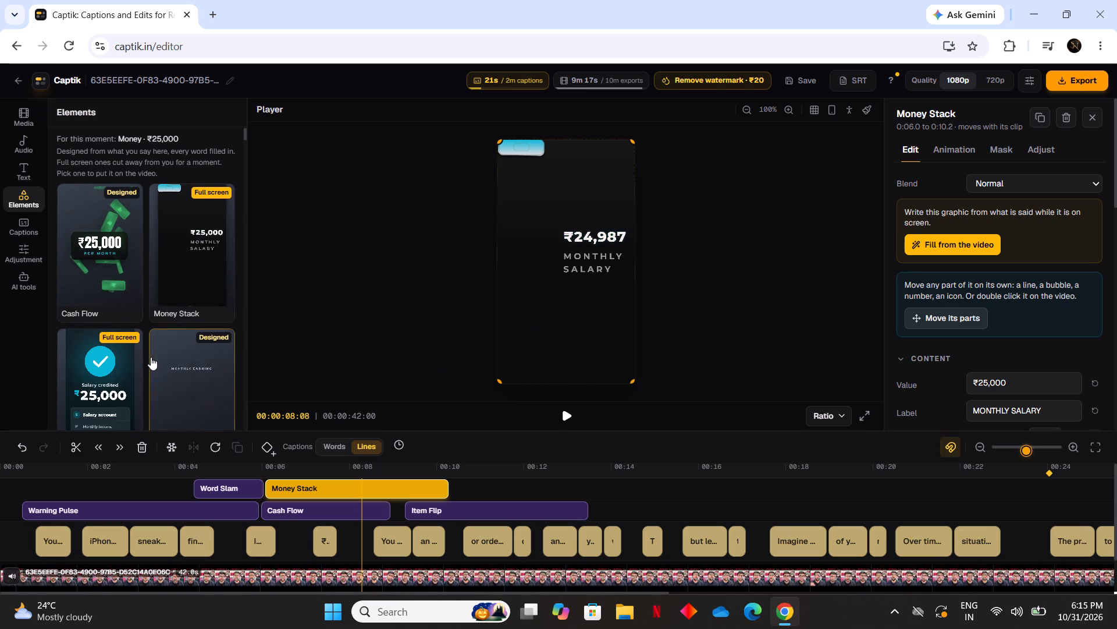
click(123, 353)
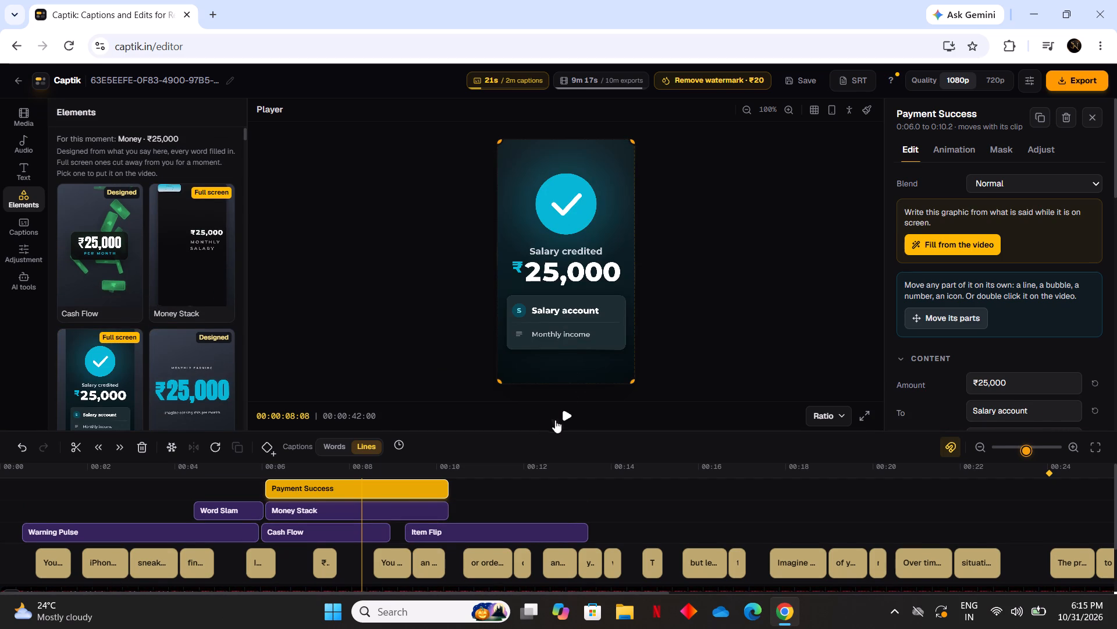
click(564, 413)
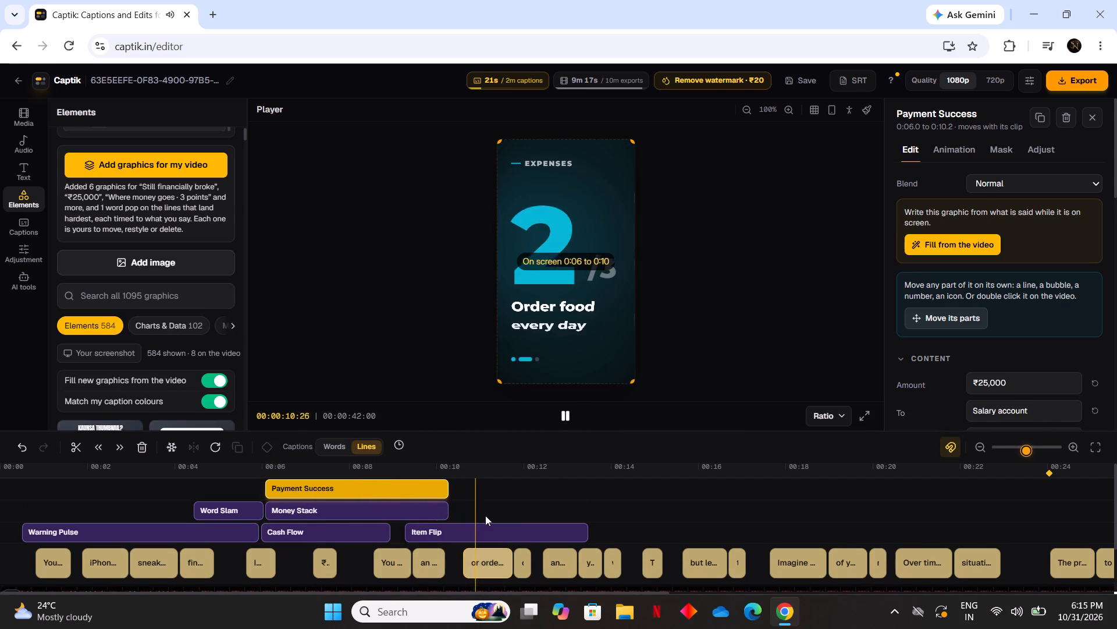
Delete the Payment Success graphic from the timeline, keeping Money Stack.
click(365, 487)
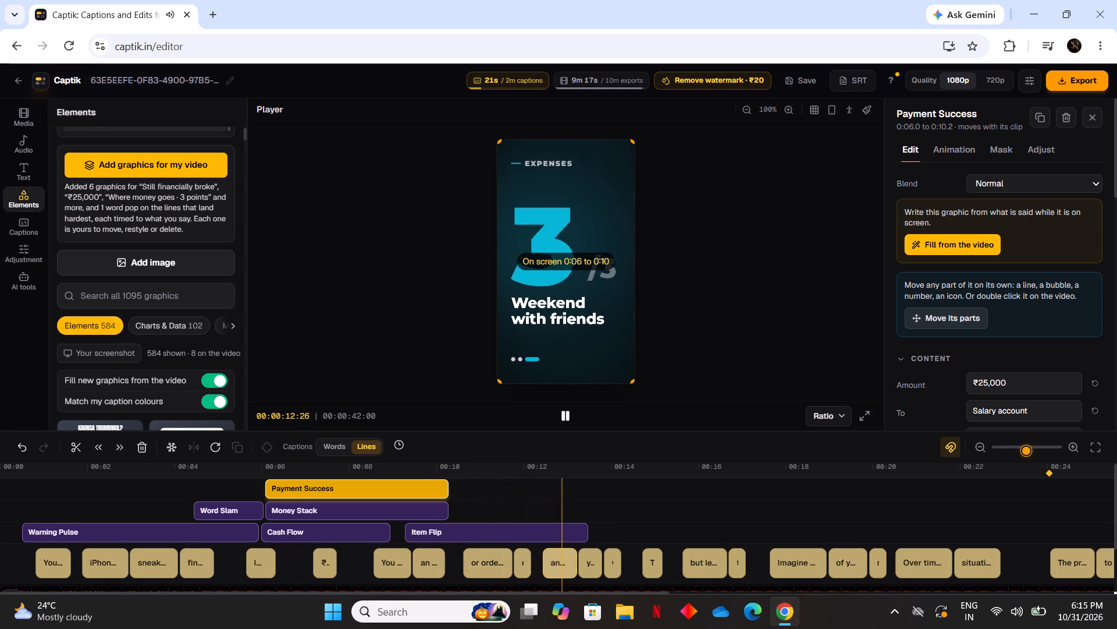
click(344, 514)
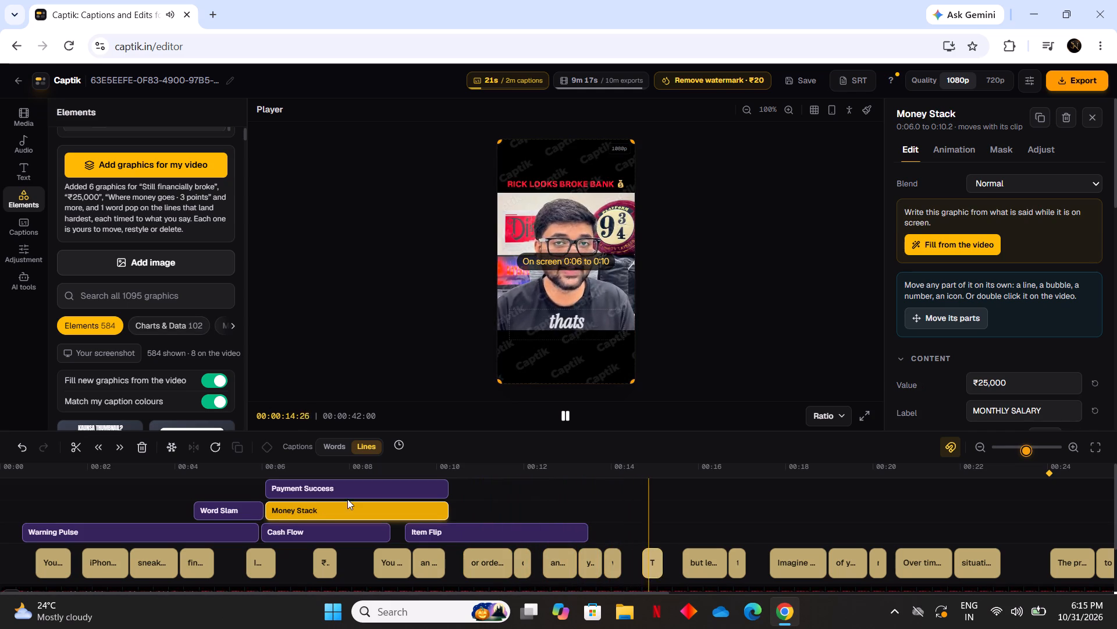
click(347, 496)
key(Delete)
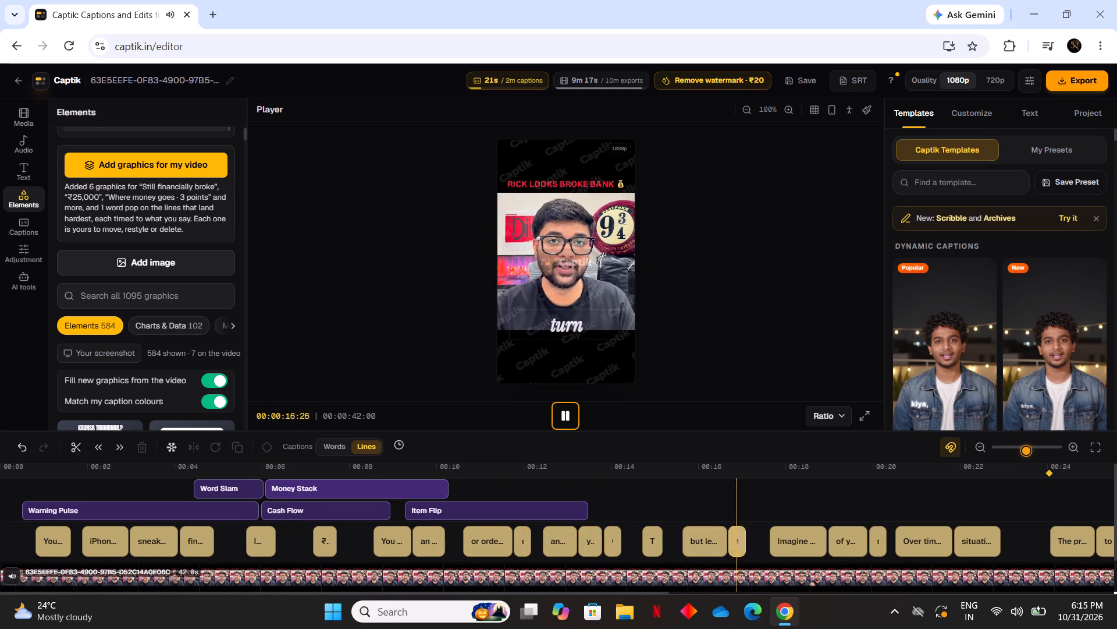
Replay the video from the start in the enlarged preview to check how Money Stack works with the neighbouring graphics.
click(347, 489)
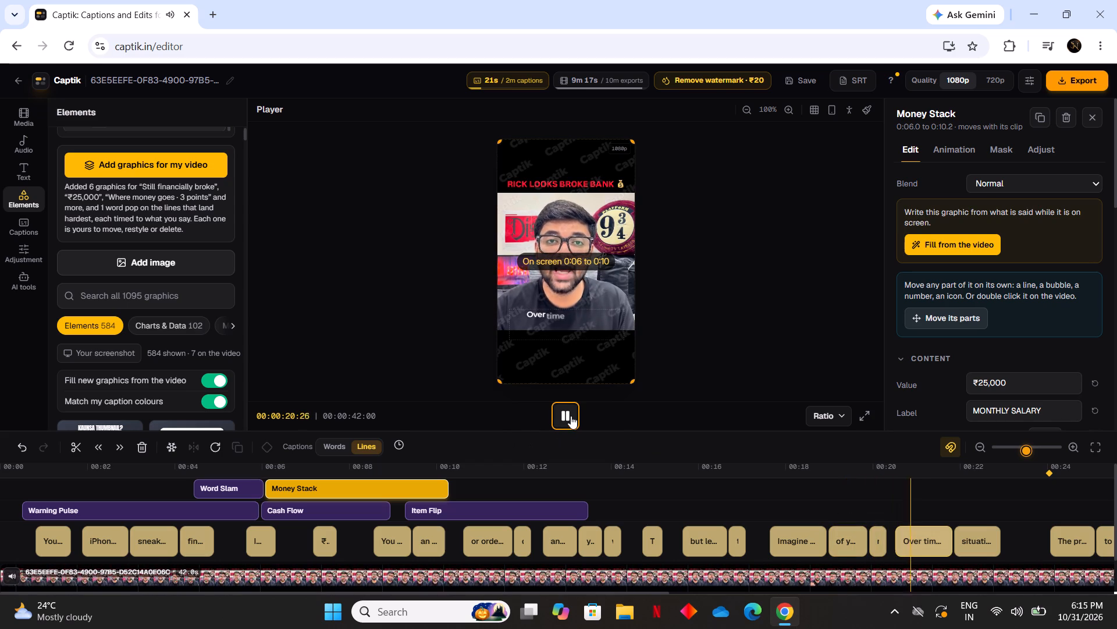
drag(571, 416, 578, 413)
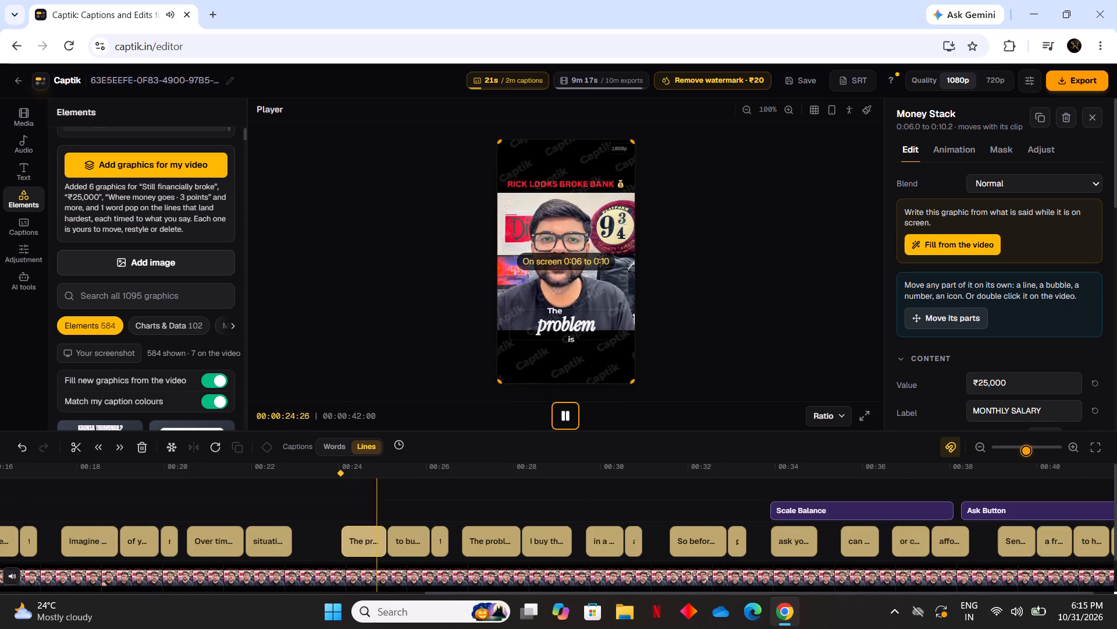
click(28, 582)
drag(30, 584, 194, 593)
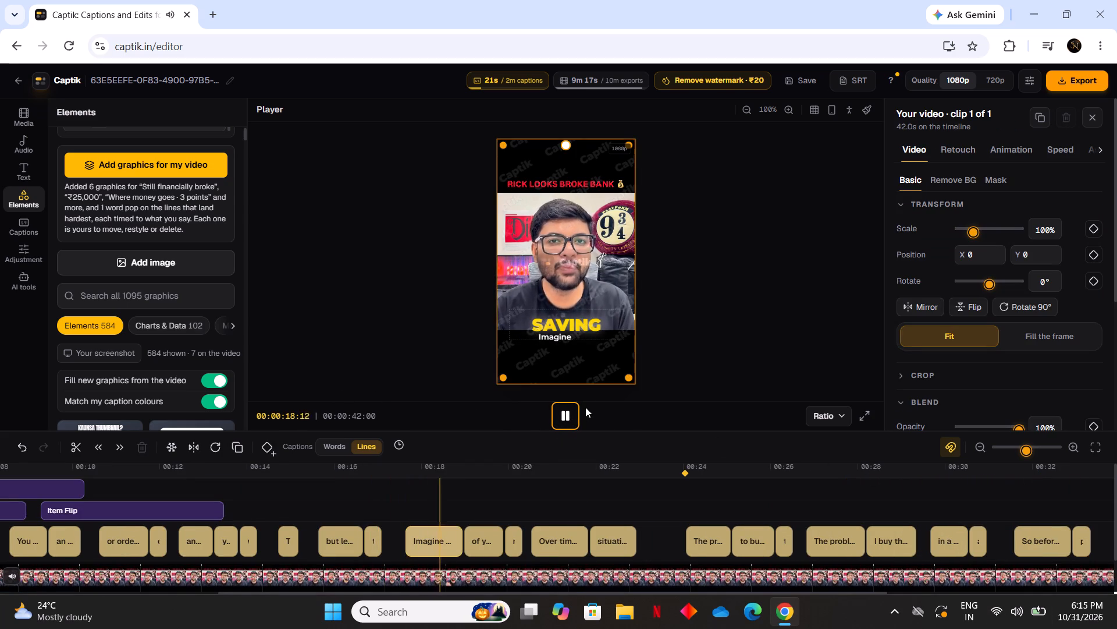
drag(475, 506, 80, 514)
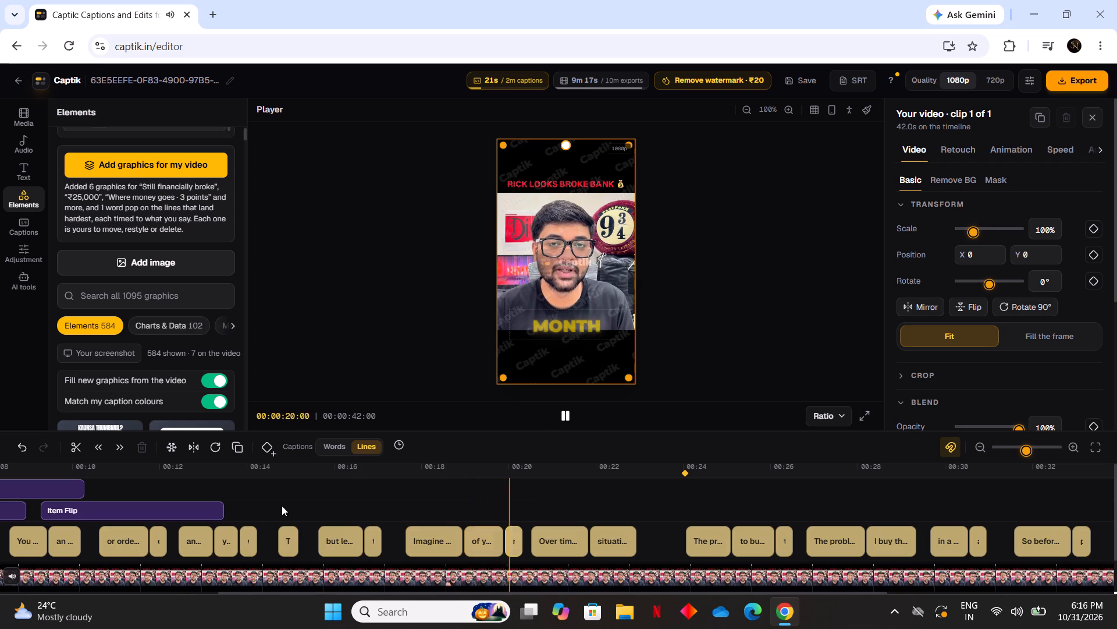
key(Left)
key(Left)
key(Left)
key(Left)
key(Left)
key(Left)
key(Left)
key(Left)
key(Left)
key(Left)
key(Left)
key(Left)
key(Left)
key(Left)
key(Left)
key(Left)
key(Left)
key(Left)
key(Left)
key(Left)
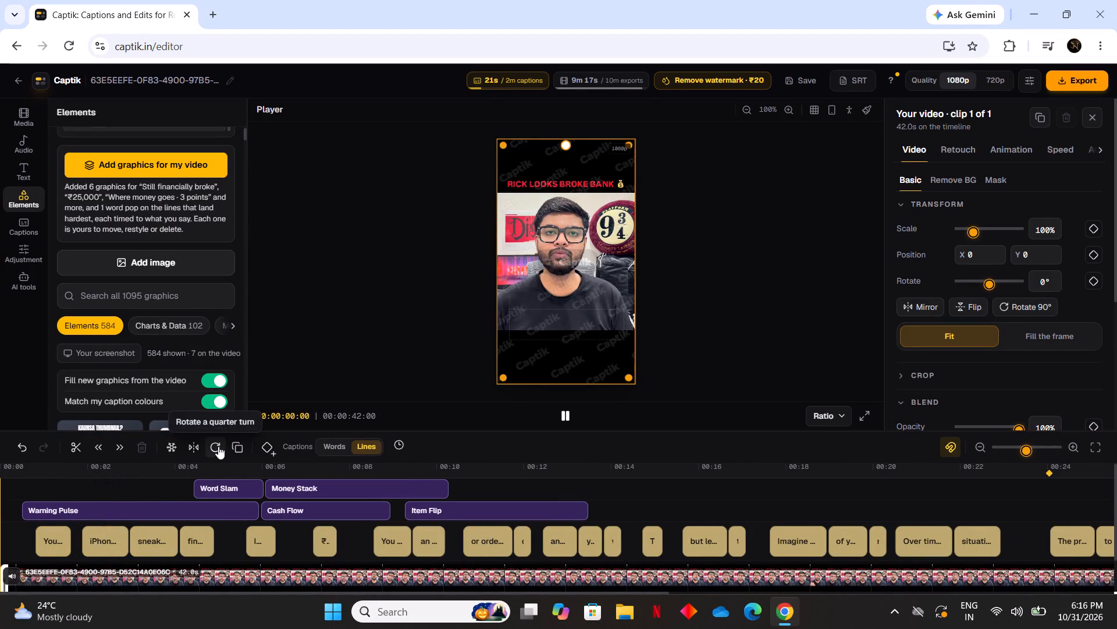
click(866, 420)
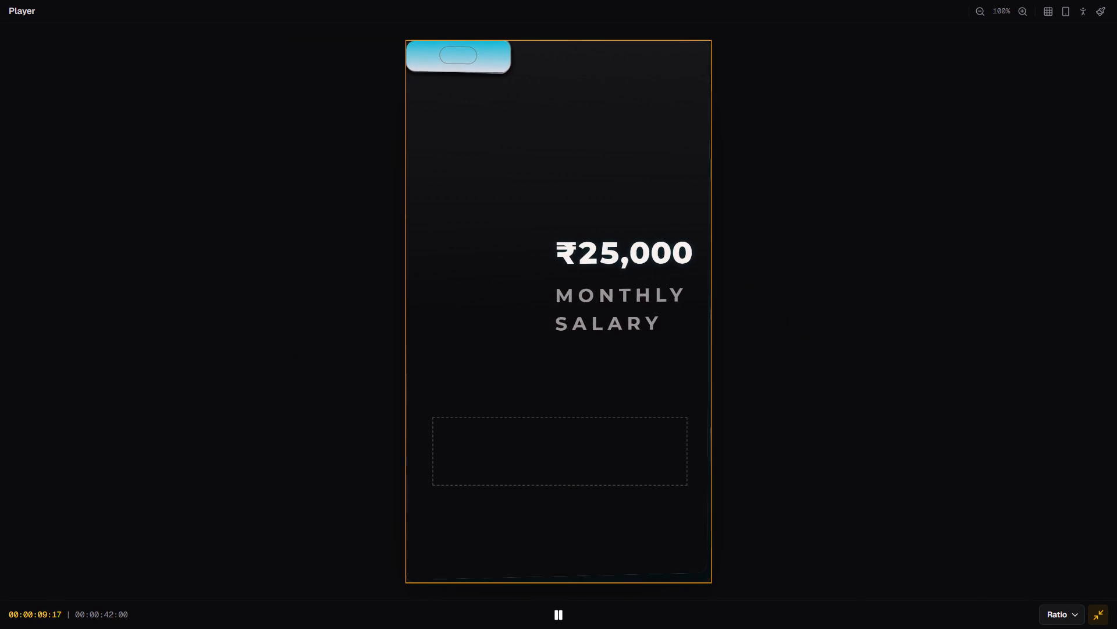
click(1096, 609)
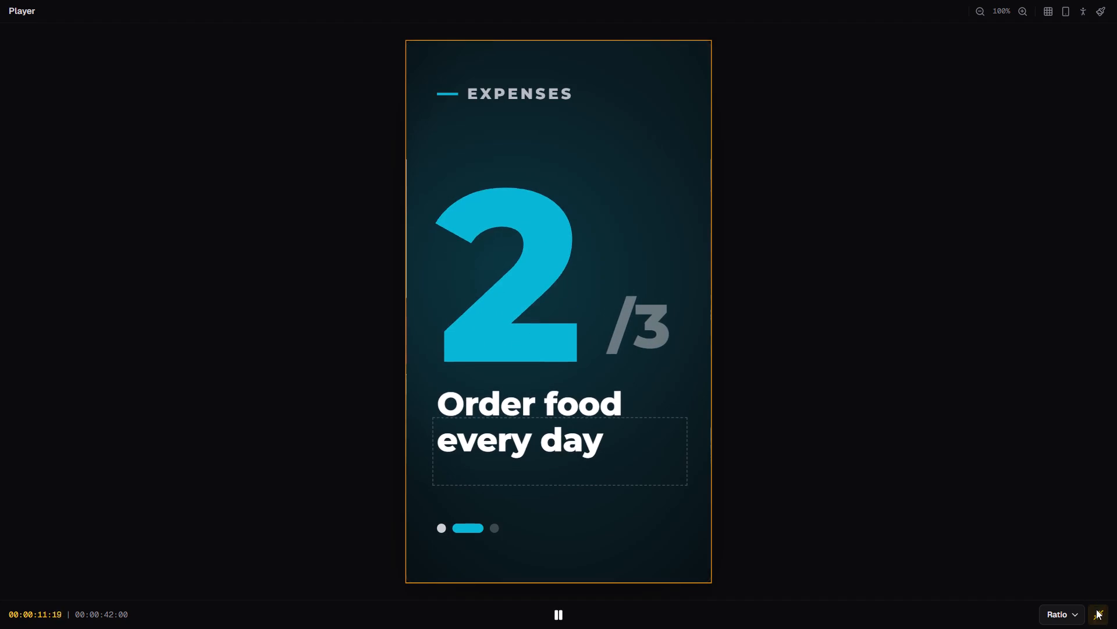
Stop the enlarged playback and delete the Money Stack graphic that spans about 6 to 10 seconds on the timeline.
click(353, 510)
click(340, 492)
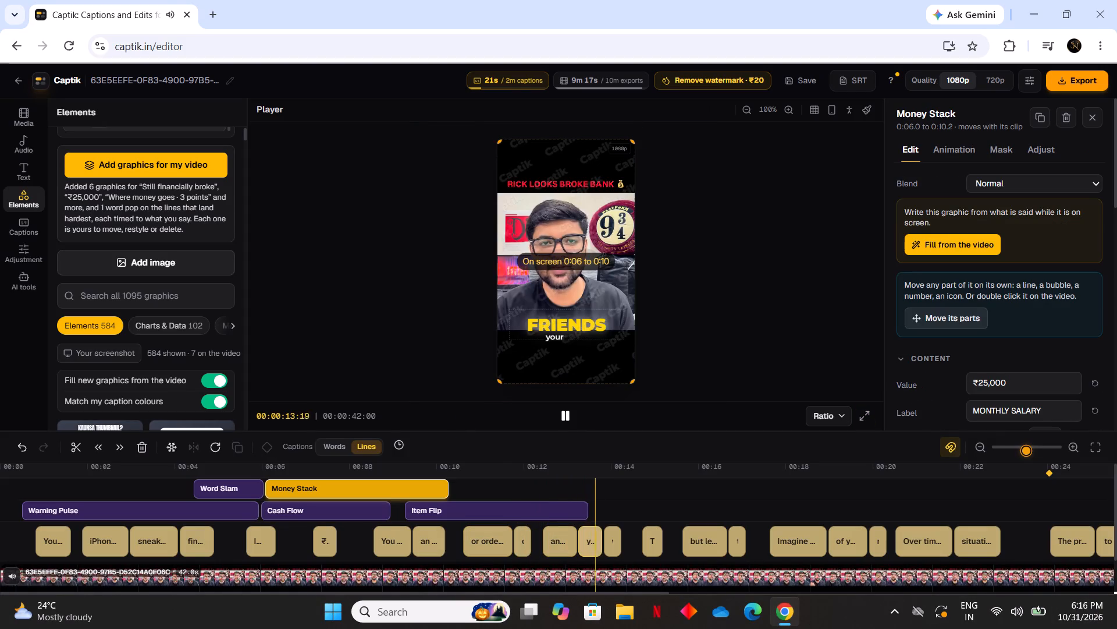
click(559, 416)
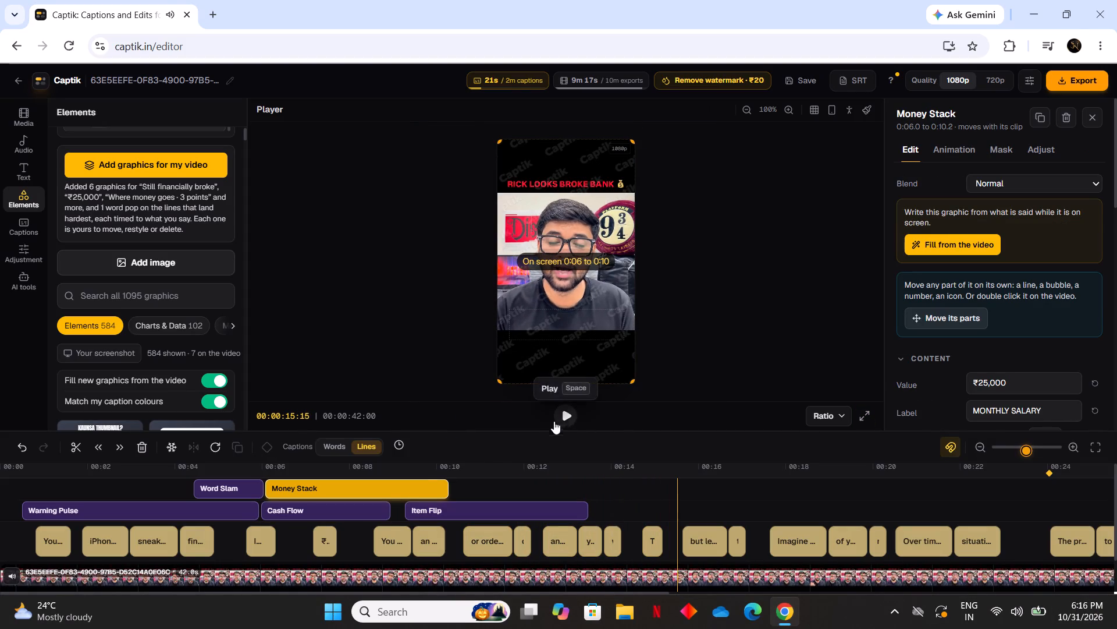
click(403, 490)
click(357, 524)
click(346, 515)
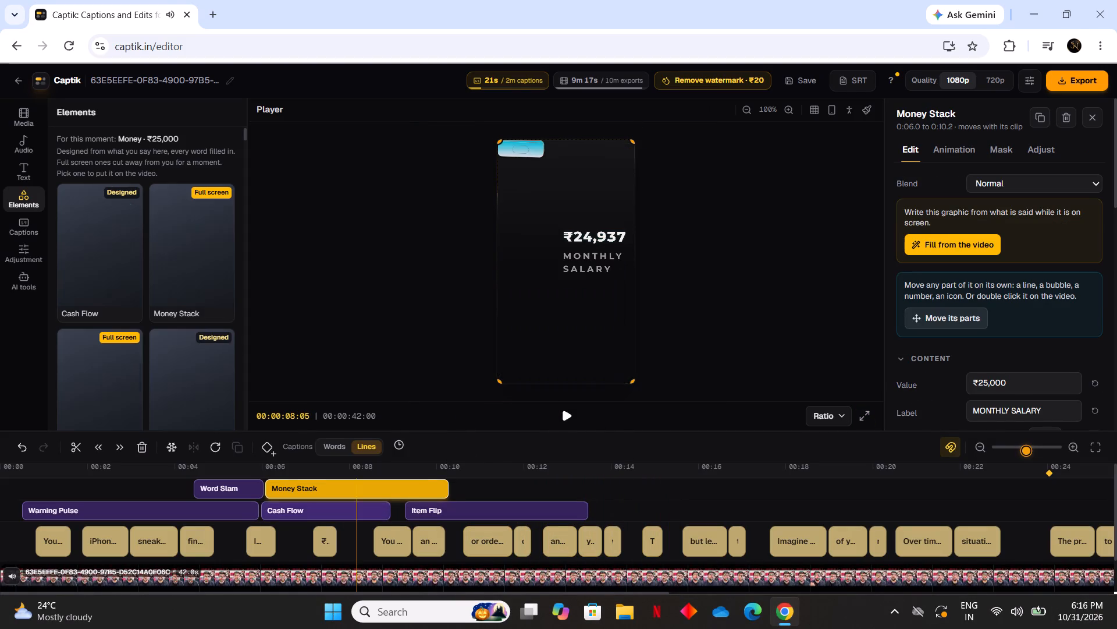
click(355, 494)
scroll(144, 280, down, 3)
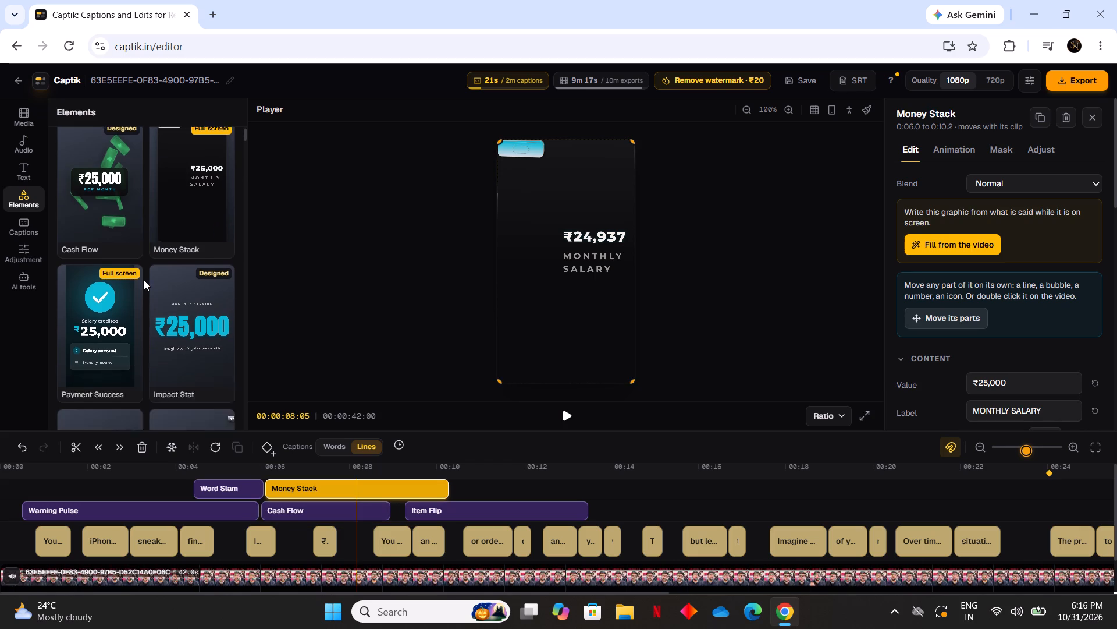
key(Delete)
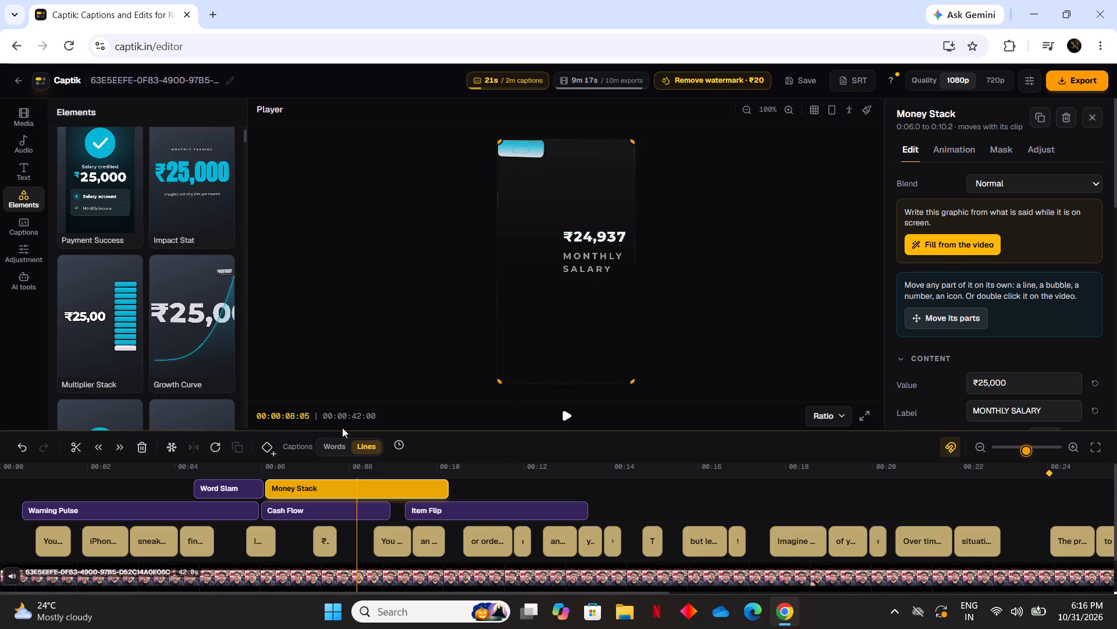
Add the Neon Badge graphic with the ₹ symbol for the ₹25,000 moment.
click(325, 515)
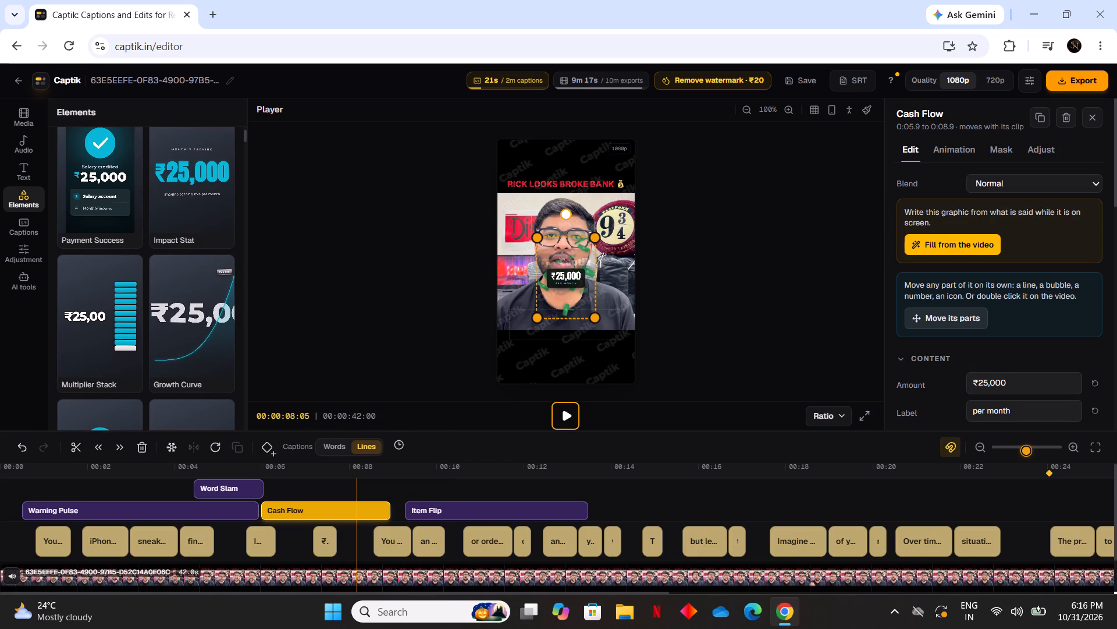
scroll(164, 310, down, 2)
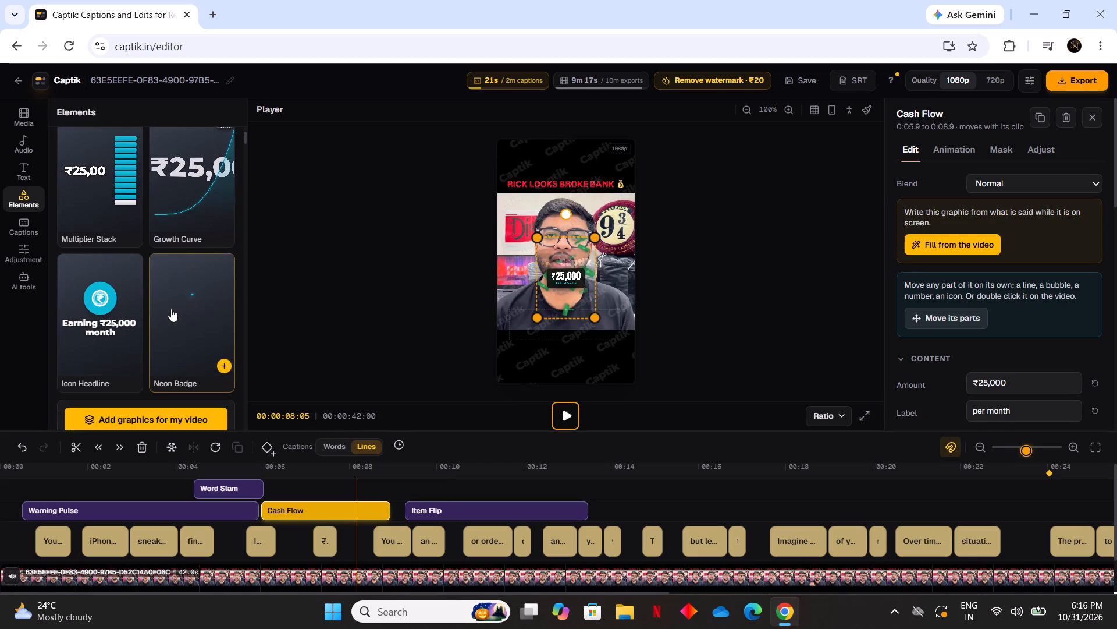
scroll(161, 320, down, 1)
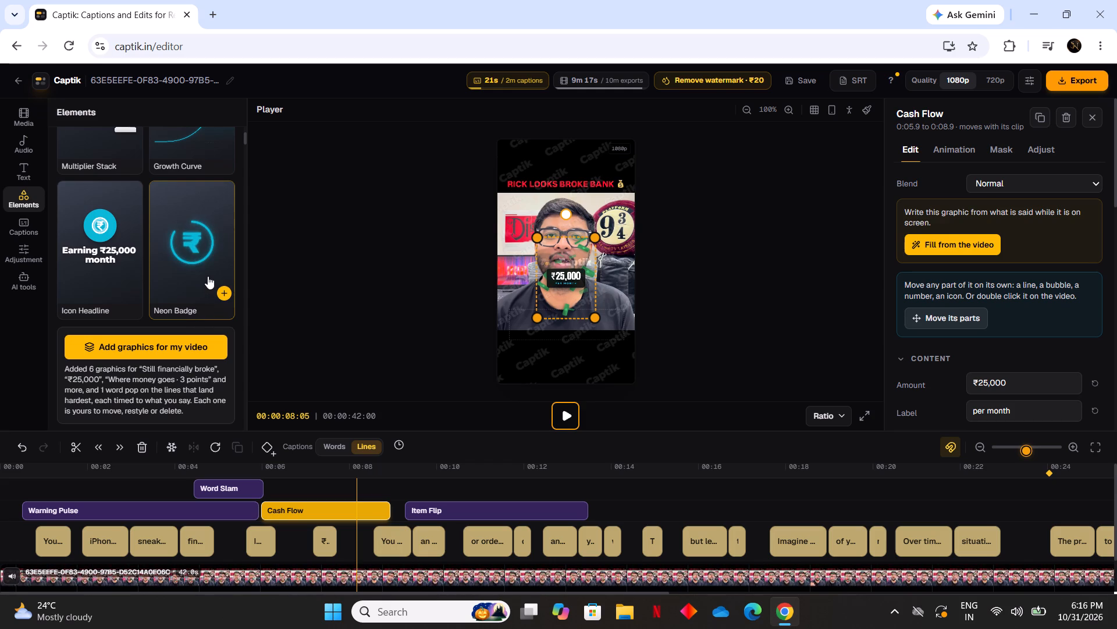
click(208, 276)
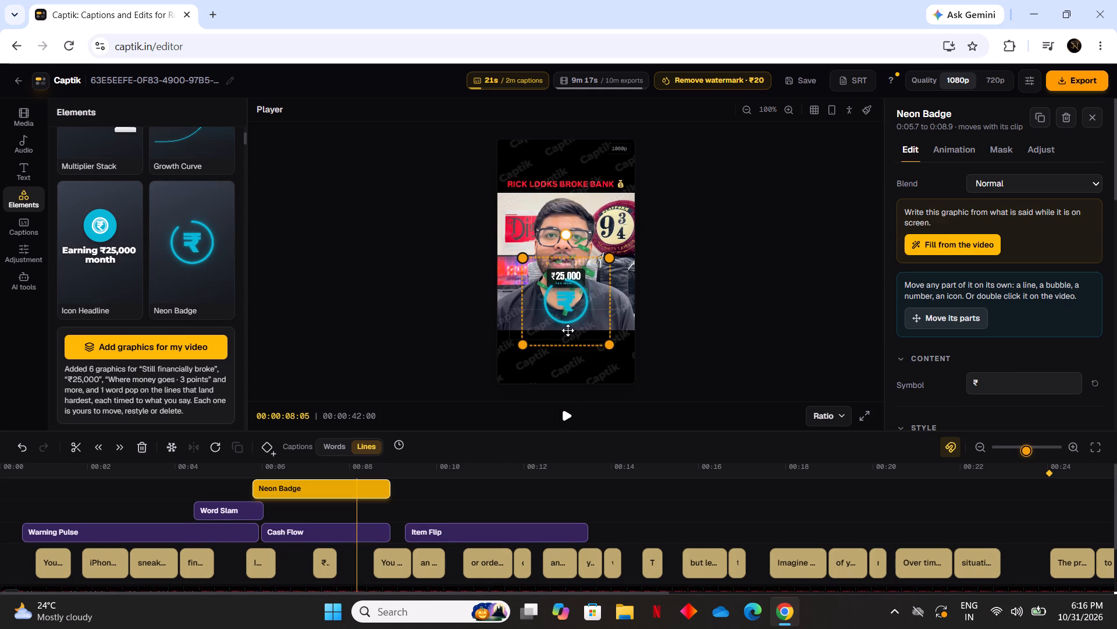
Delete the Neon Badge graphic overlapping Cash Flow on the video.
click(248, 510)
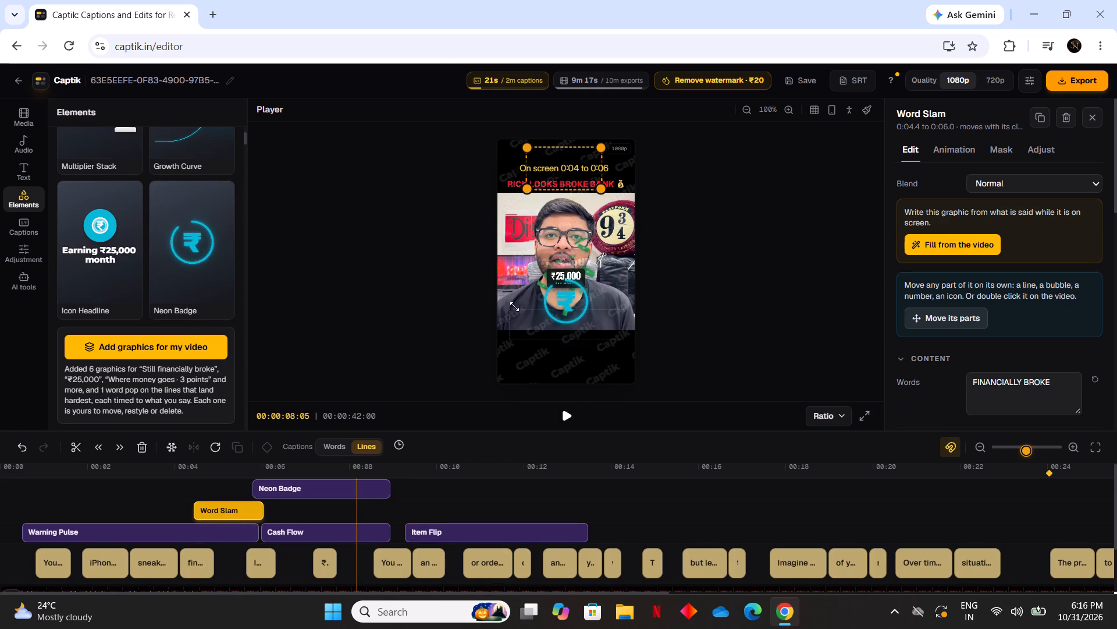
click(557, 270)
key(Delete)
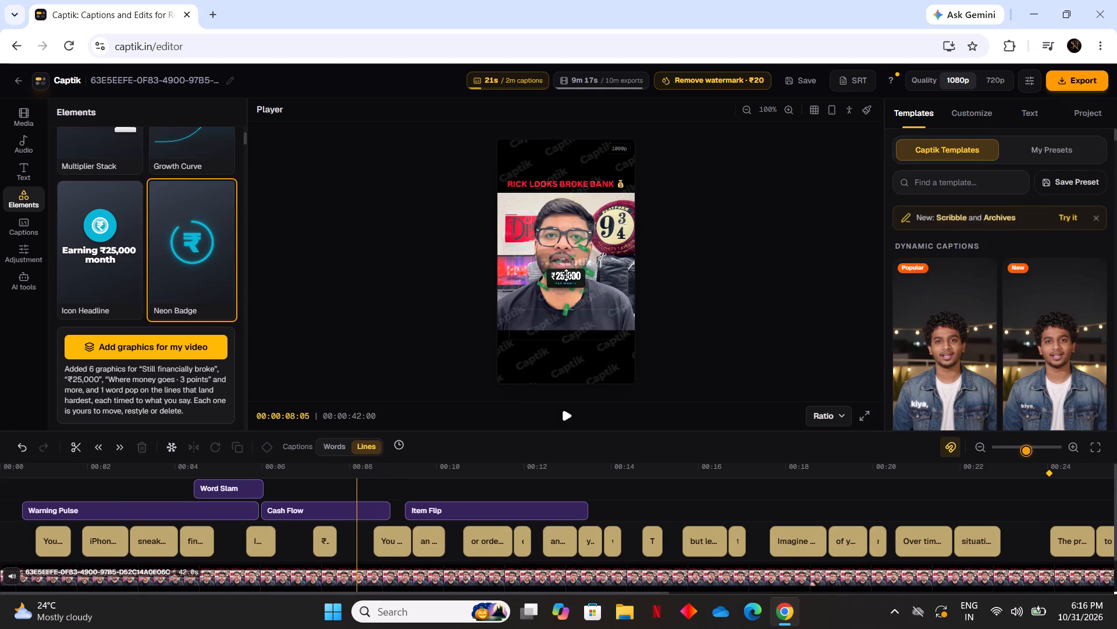
Delete the Cash Flow graphic covering the speaker at the ₹25,000 moment.
click(566, 275)
key(Delete)
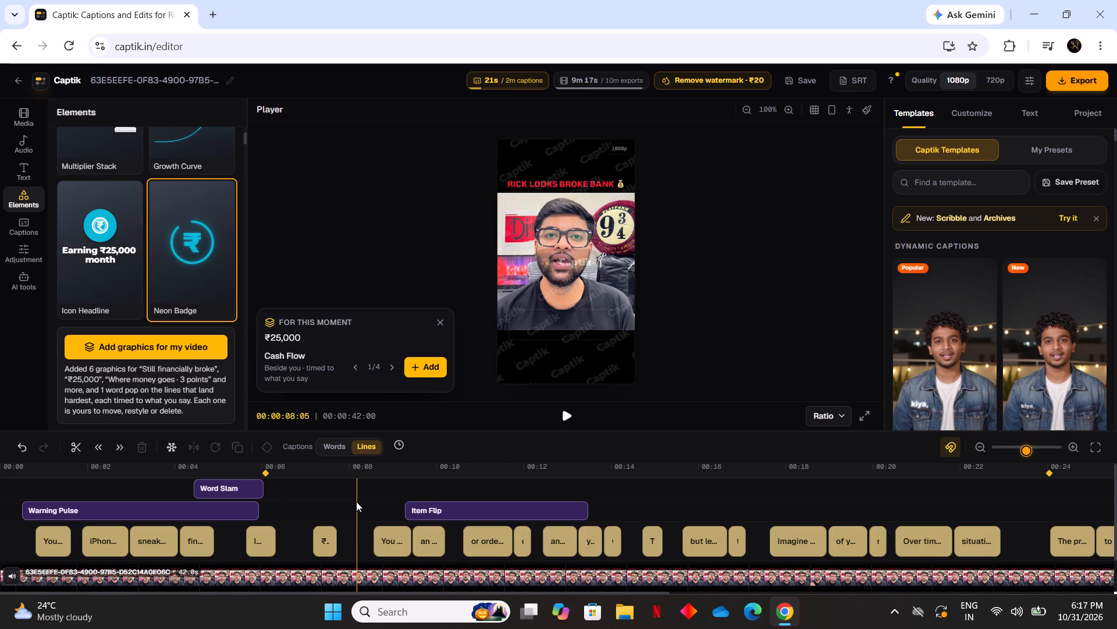
Replay the video with sound from just before Warning Pulse to review the opening graphics.
drag(356, 501, 274, 521)
drag(360, 581, 305, 586)
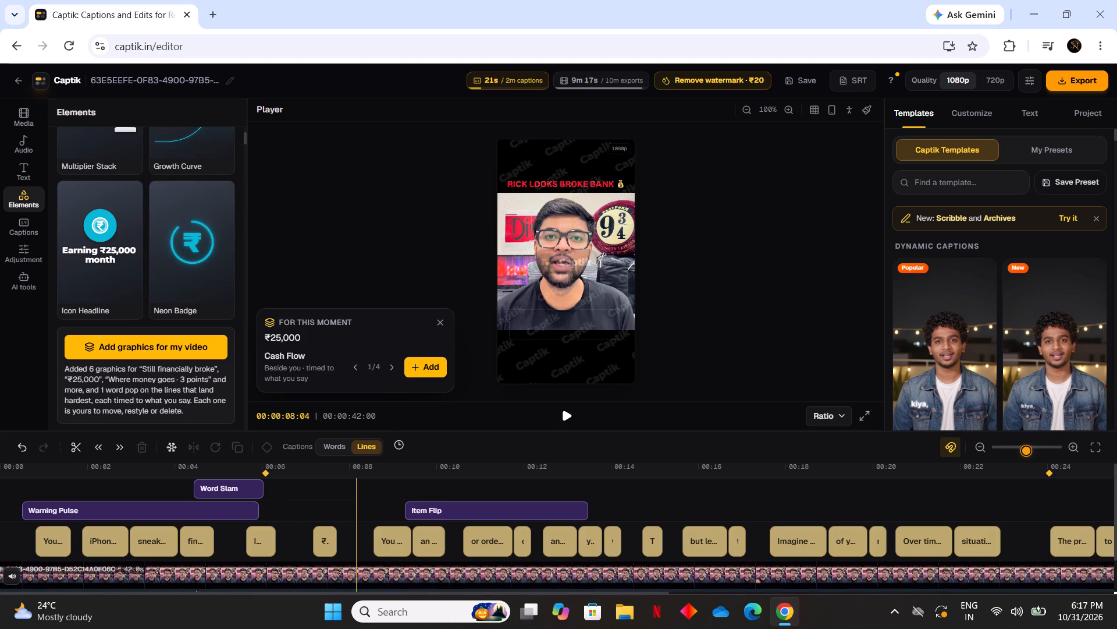
drag(305, 586, 412, 583)
drag(340, 582, 402, 578)
click(33, 584)
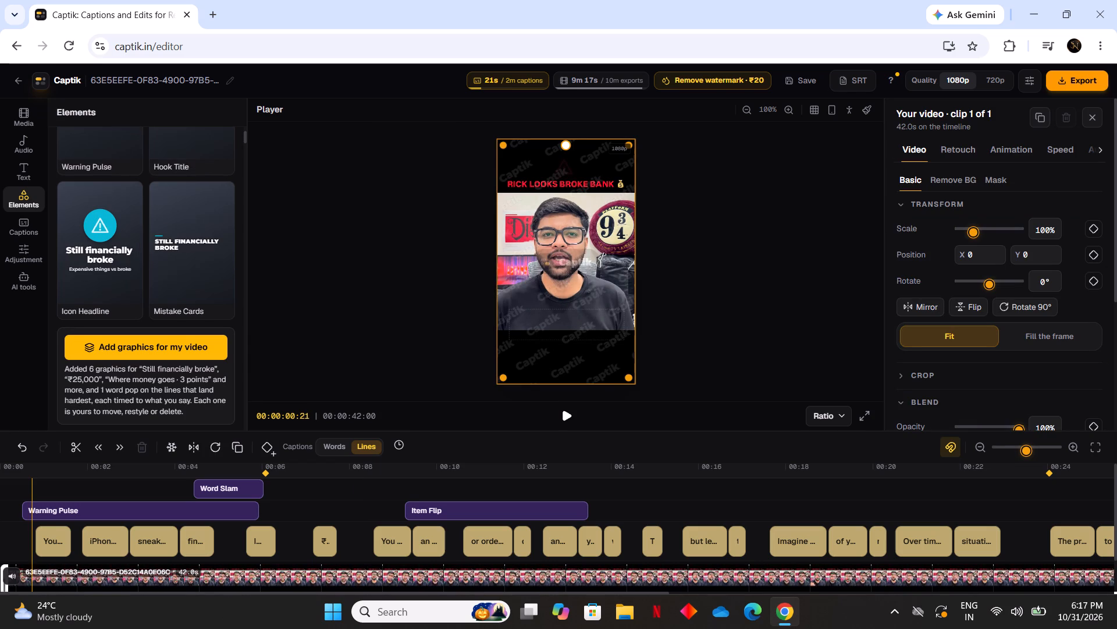
click(24, 589)
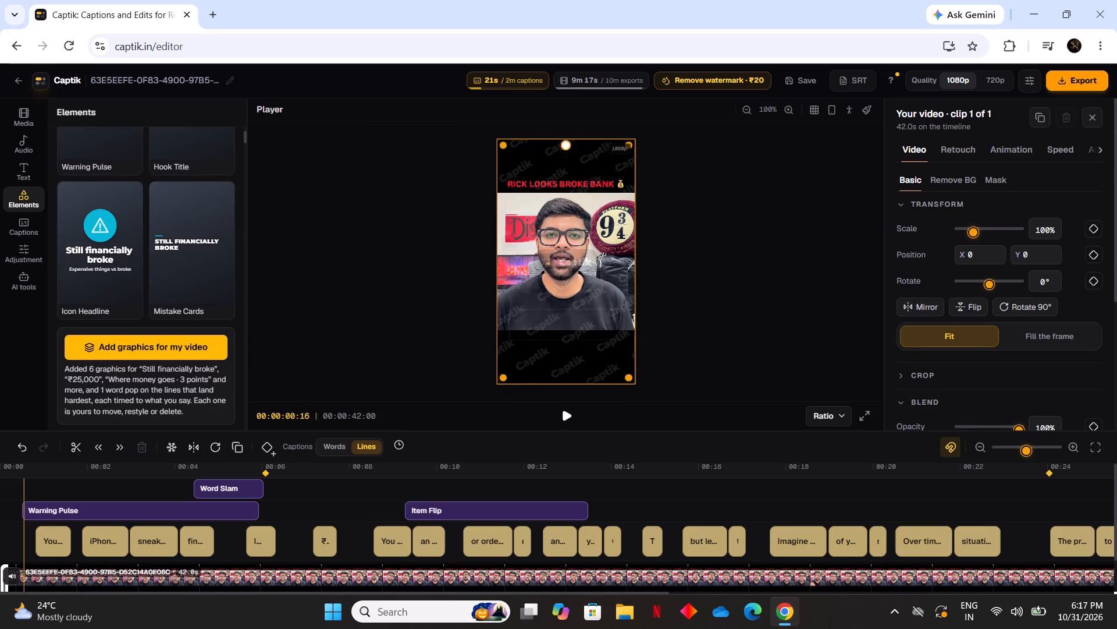
click(17, 583)
key(space)
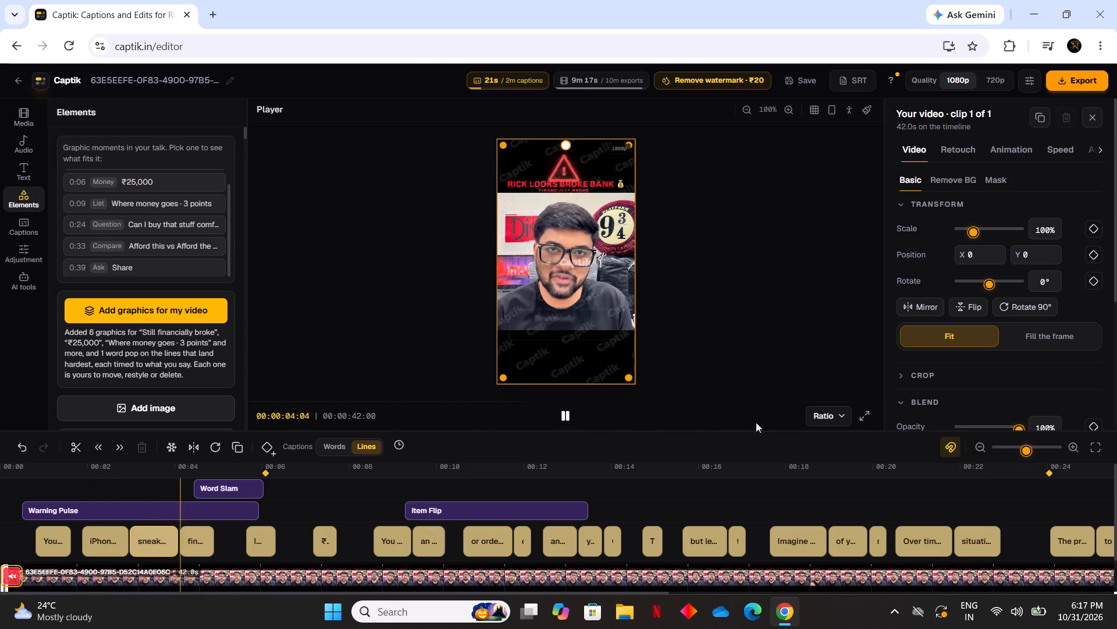
click(27, 580)
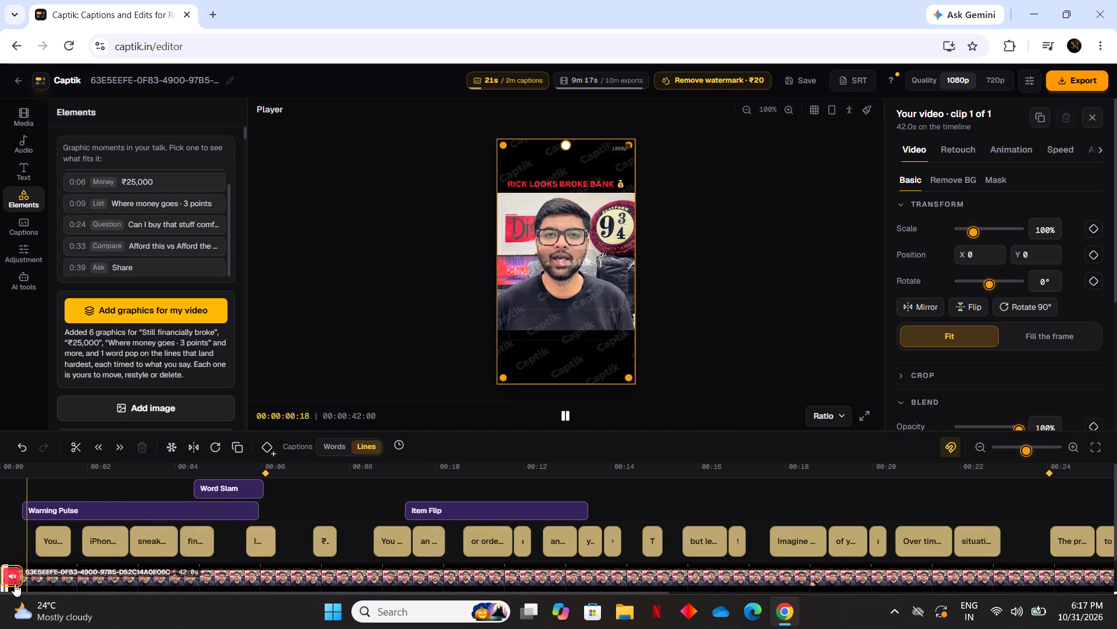
click(15, 584)
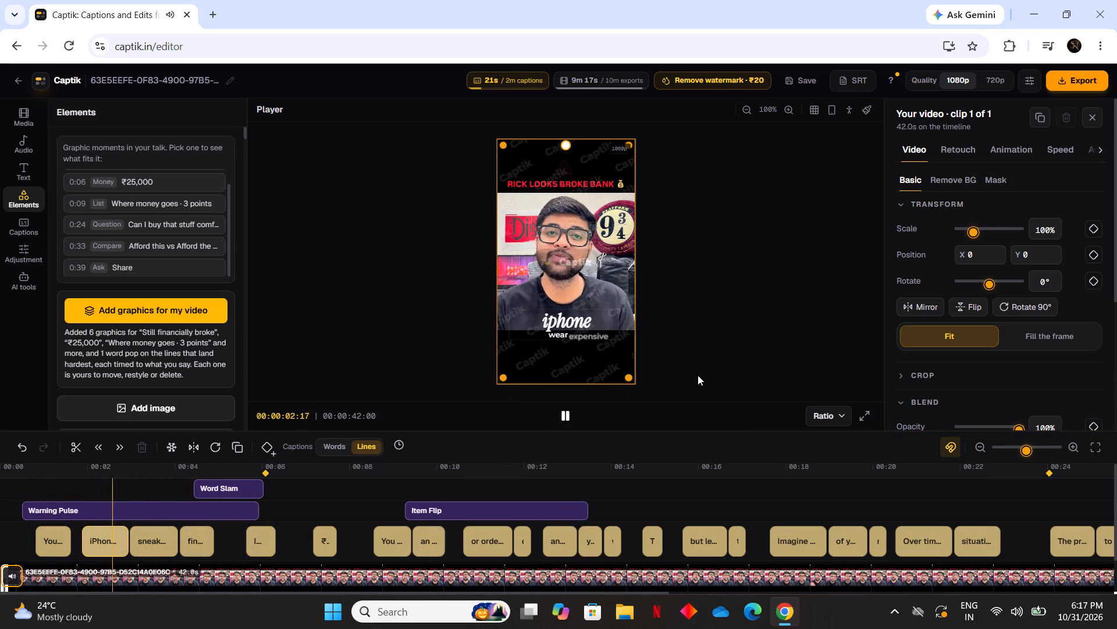
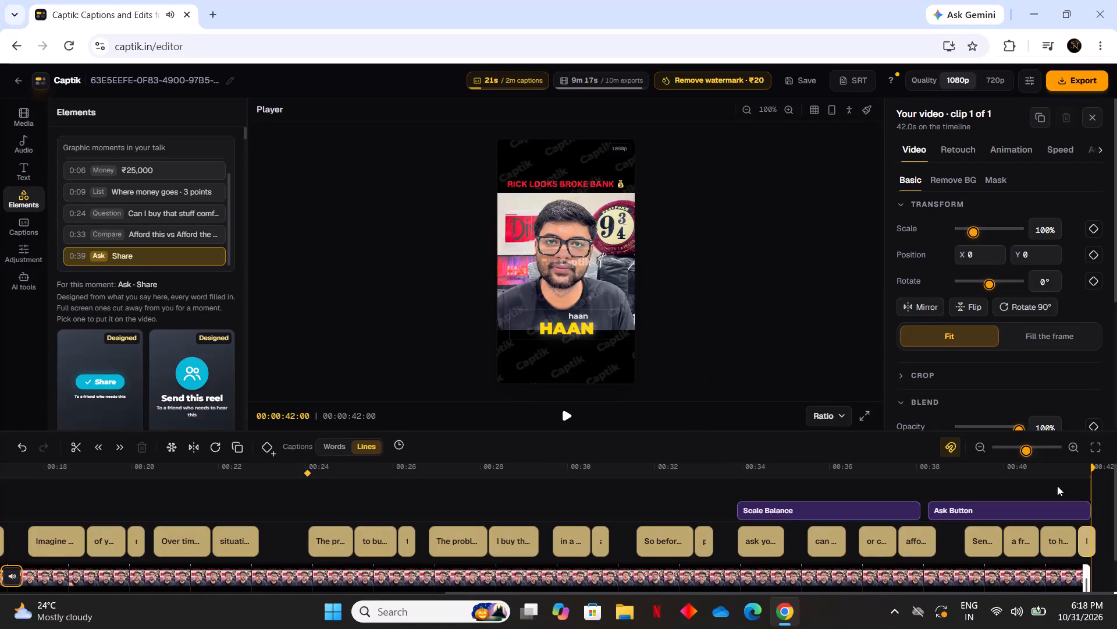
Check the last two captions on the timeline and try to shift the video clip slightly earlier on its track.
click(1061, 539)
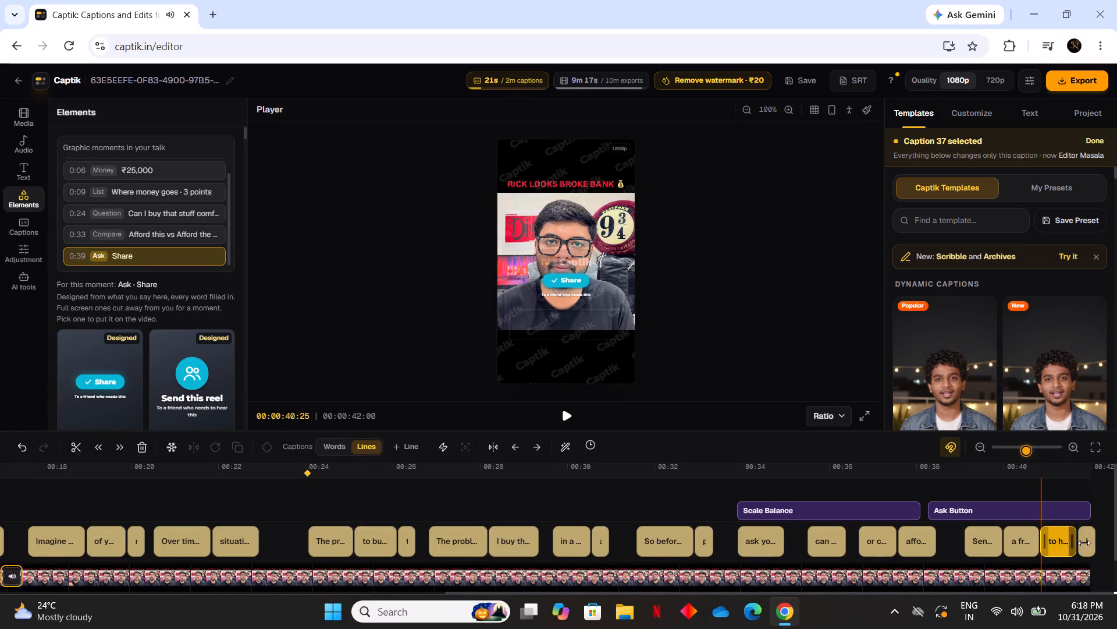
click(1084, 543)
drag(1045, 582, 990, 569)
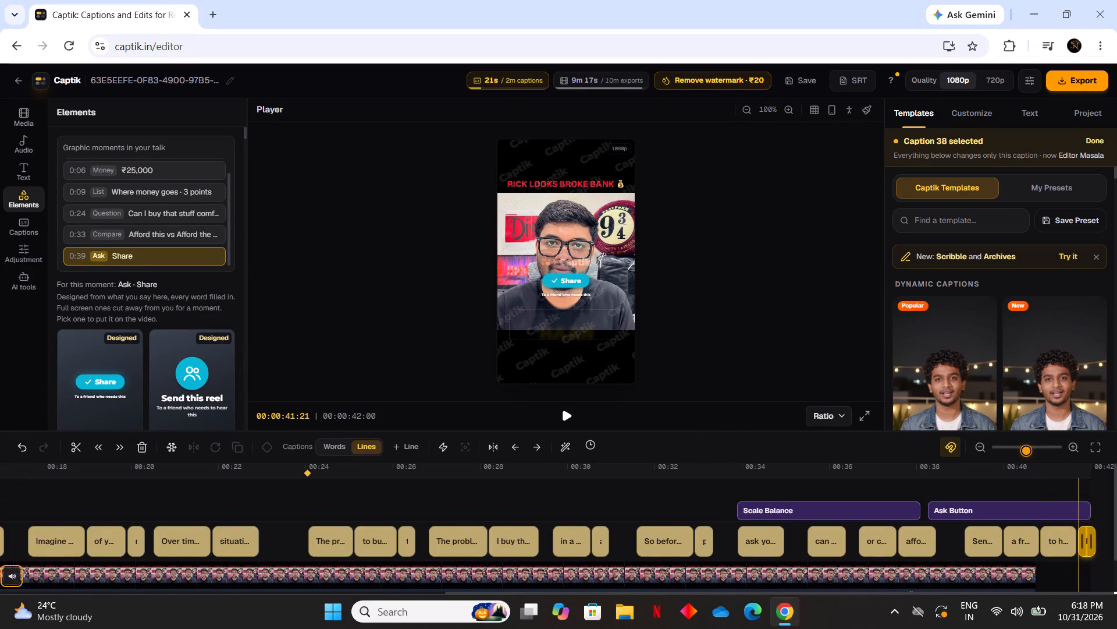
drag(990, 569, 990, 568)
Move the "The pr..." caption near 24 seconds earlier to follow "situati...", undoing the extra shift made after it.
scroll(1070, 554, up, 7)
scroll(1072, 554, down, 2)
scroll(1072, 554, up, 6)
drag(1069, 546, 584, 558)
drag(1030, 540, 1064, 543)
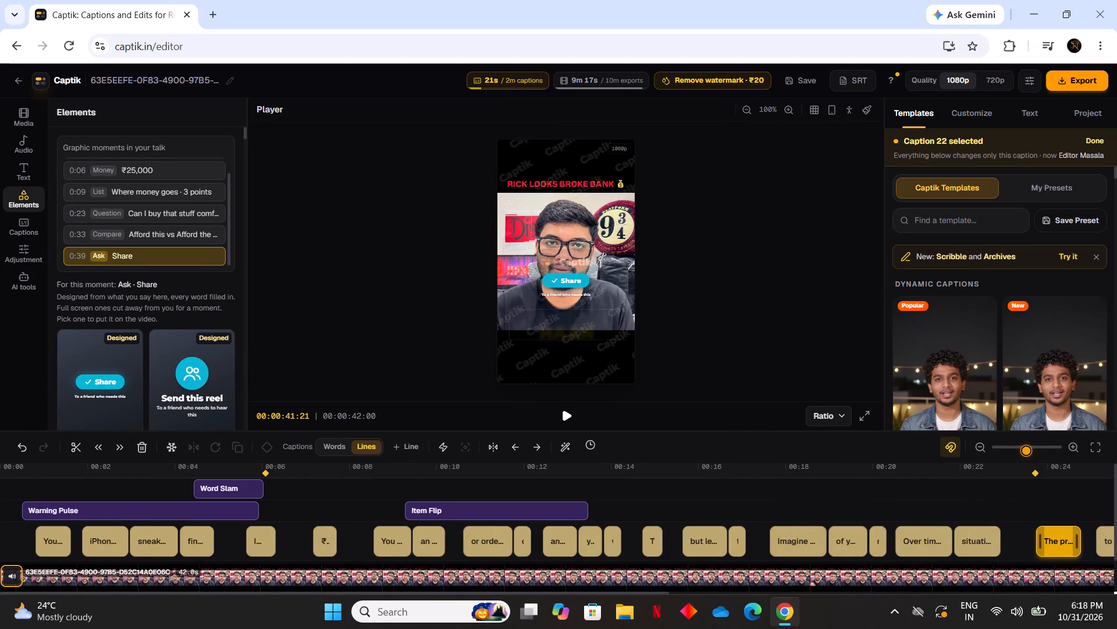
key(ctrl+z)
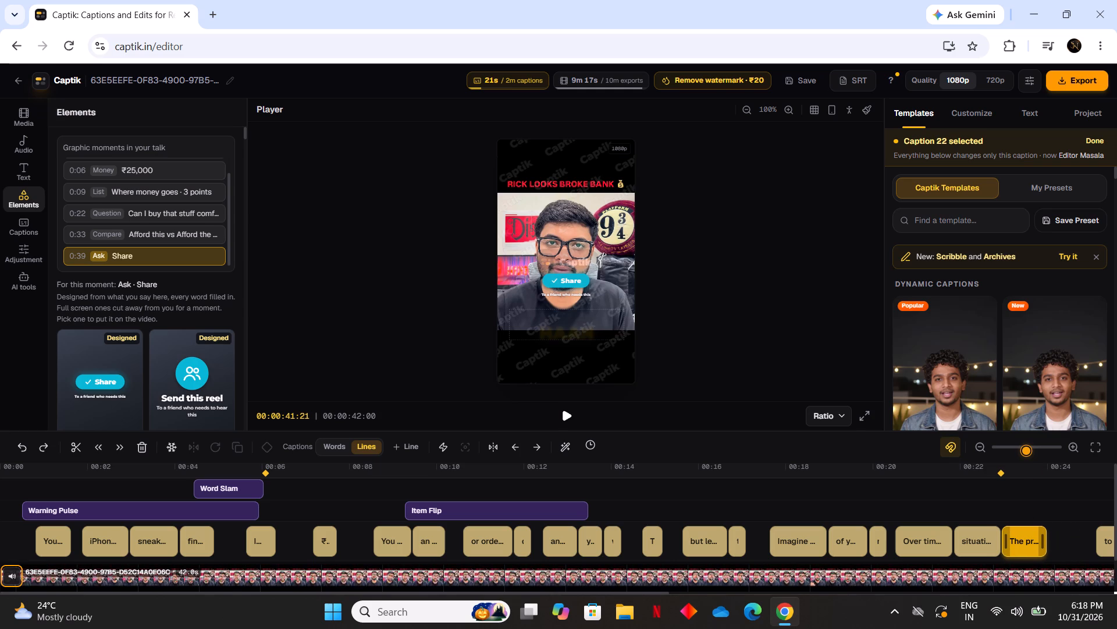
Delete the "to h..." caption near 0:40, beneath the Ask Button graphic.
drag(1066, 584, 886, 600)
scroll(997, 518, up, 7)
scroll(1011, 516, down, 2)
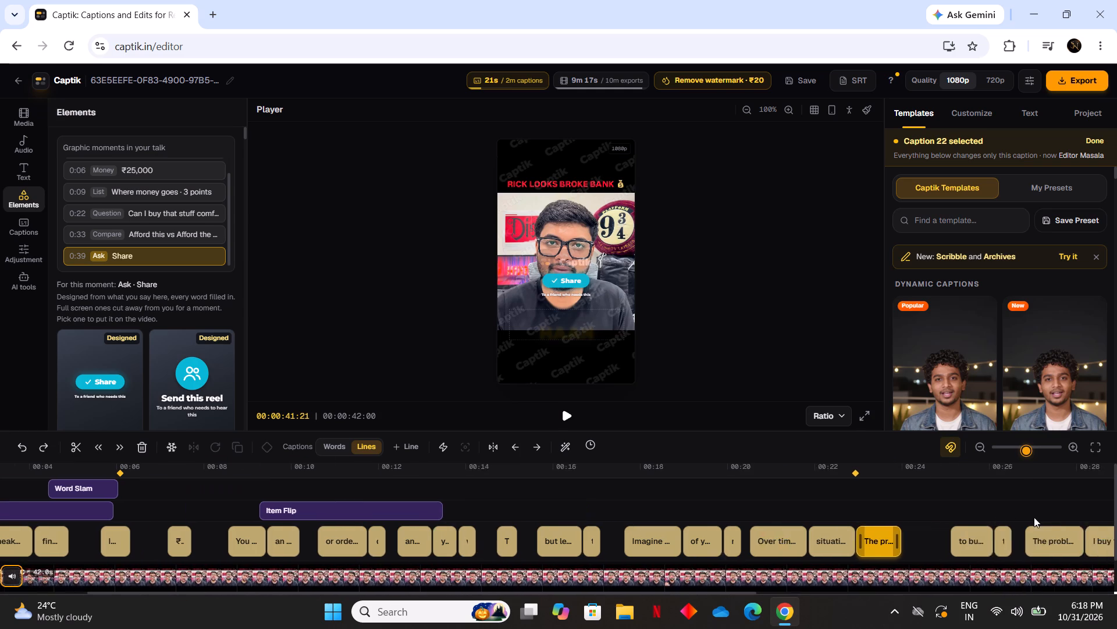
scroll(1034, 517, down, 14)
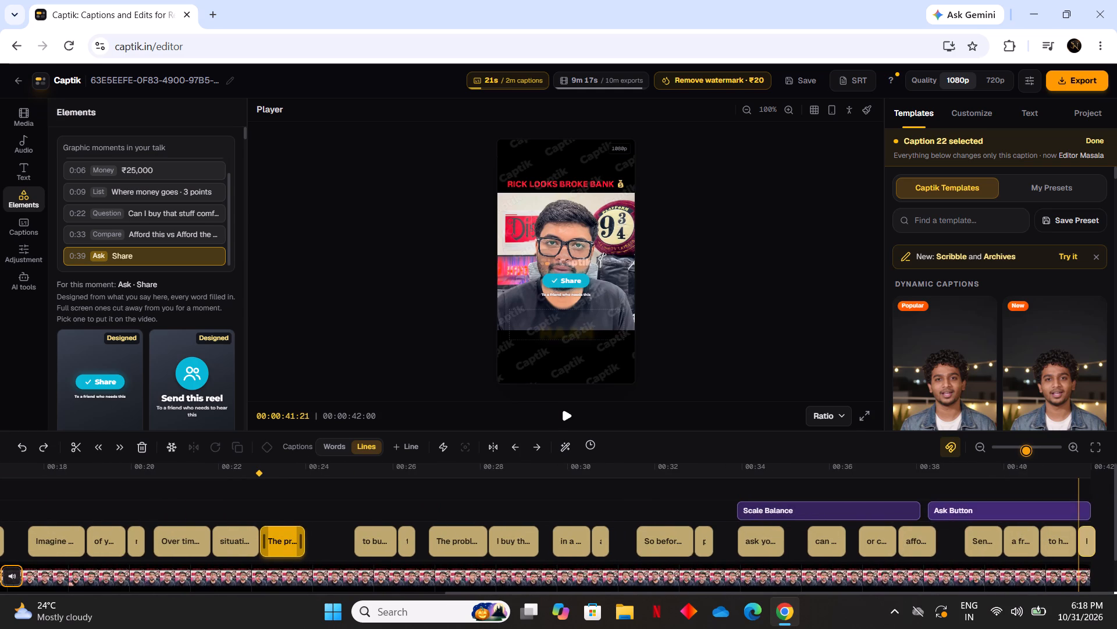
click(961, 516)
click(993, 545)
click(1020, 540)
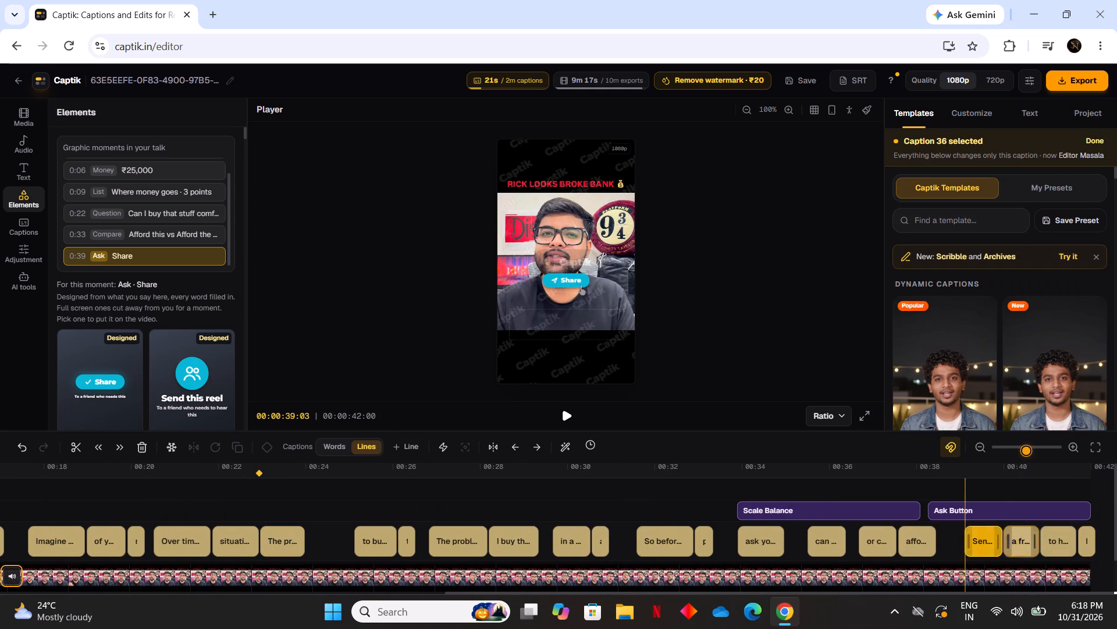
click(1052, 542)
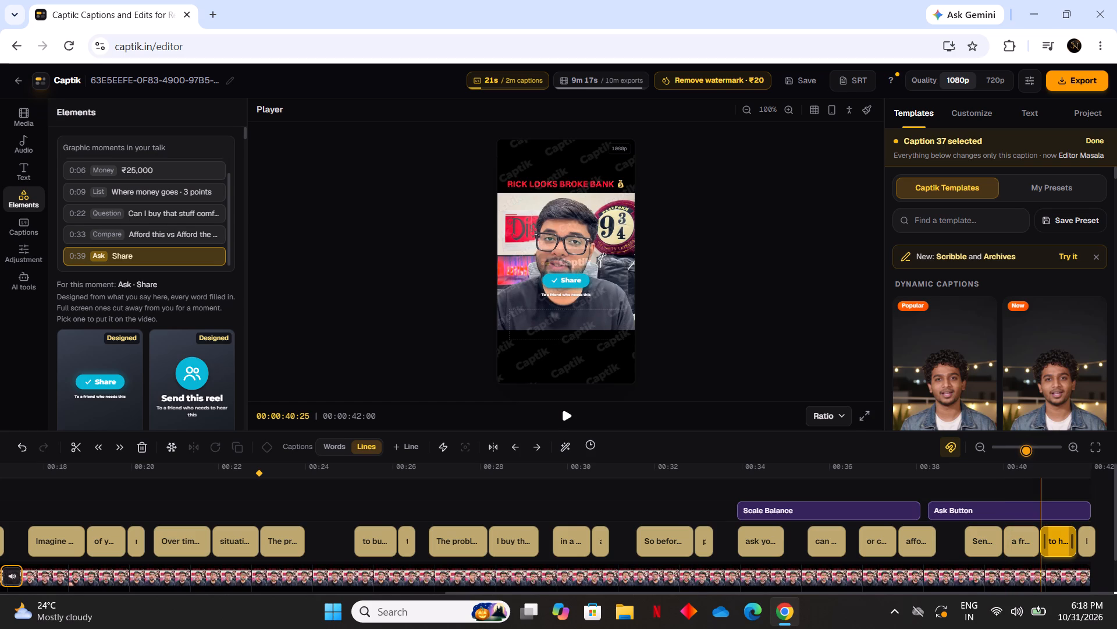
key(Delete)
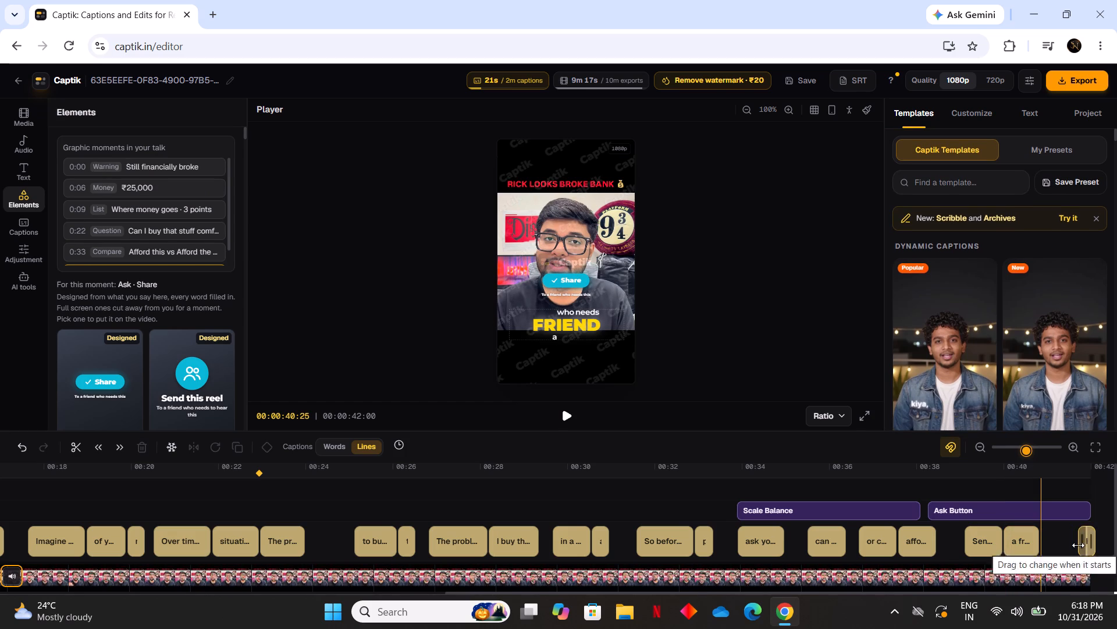
Play the ending of the video from the 40-second mark.
key(space)
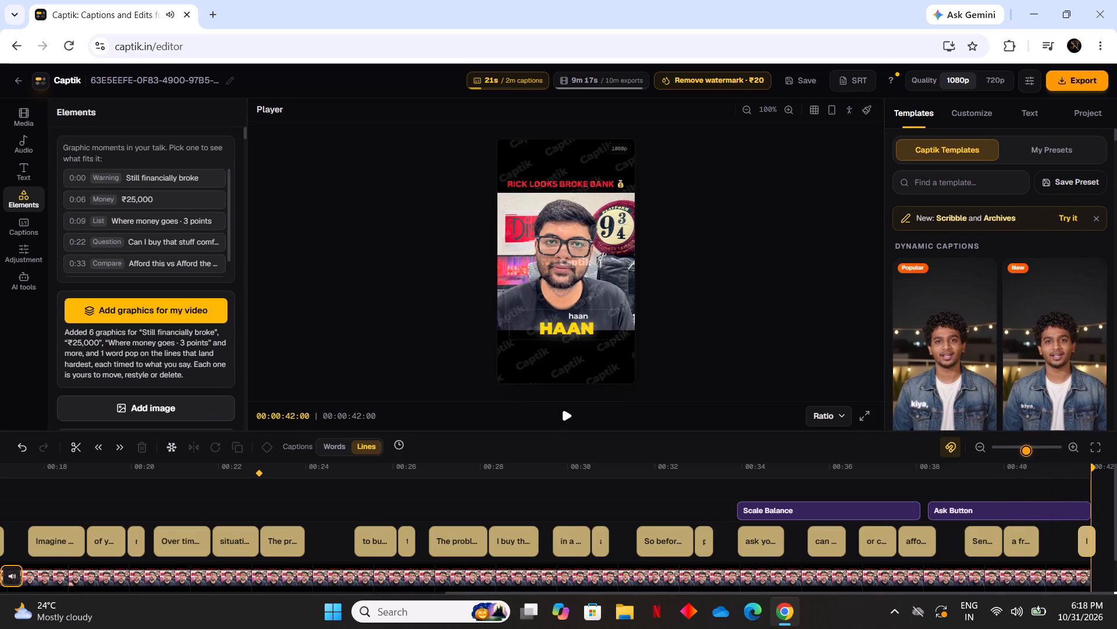
Undo the deletion of the "to h..." caption and delete the short final caption after it instead.
key(ctrl+z)
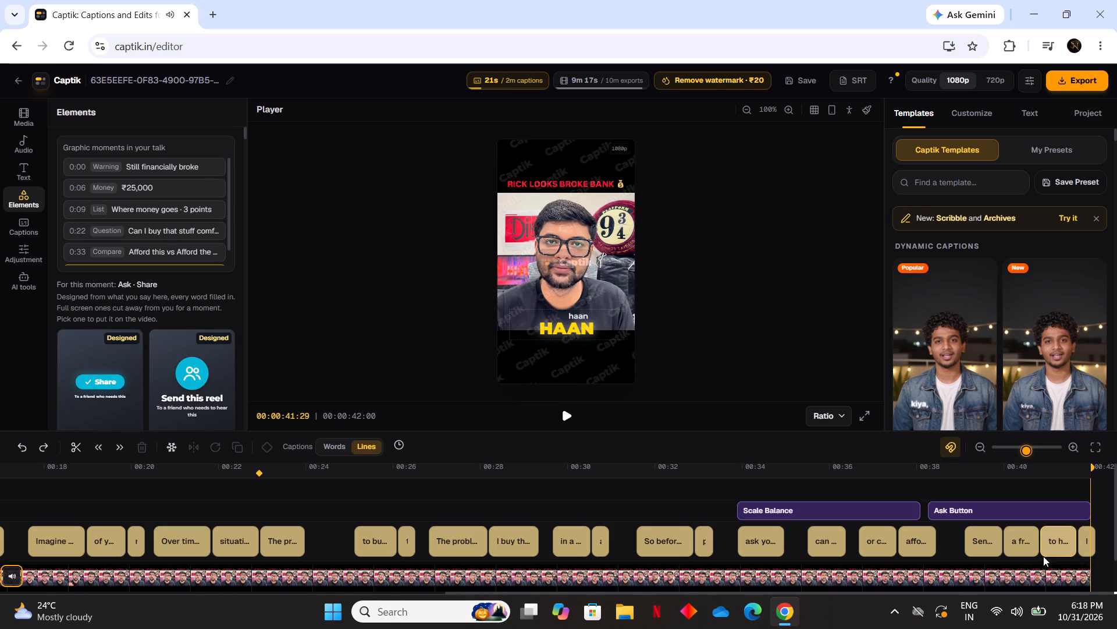
click(1090, 542)
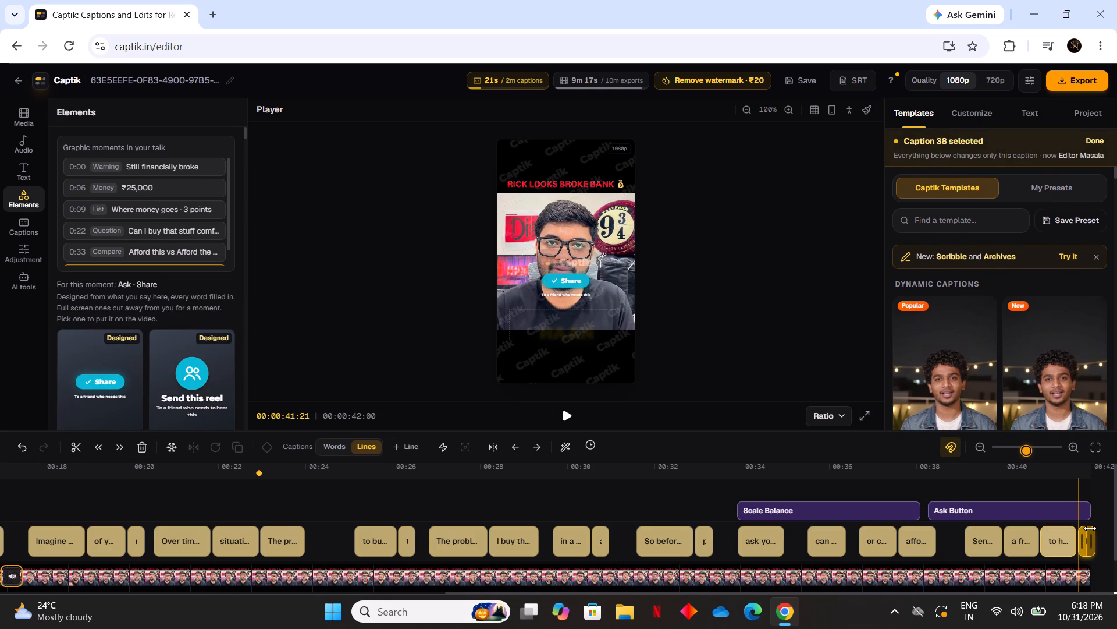
key(Delete)
Play the ending of the video from about the 40-second mark.
click(1009, 585)
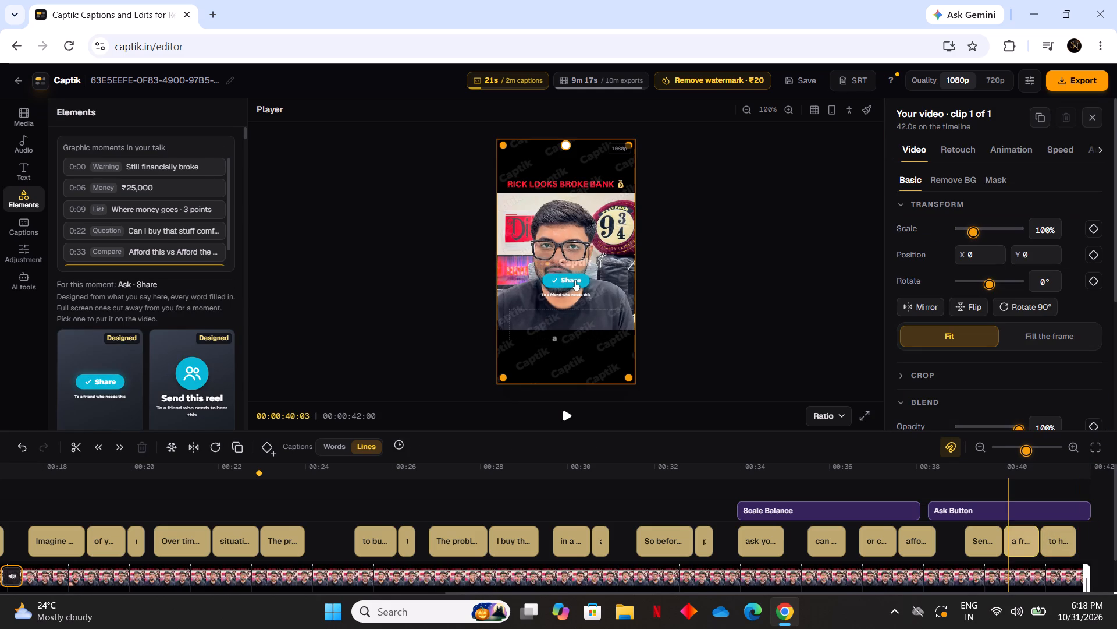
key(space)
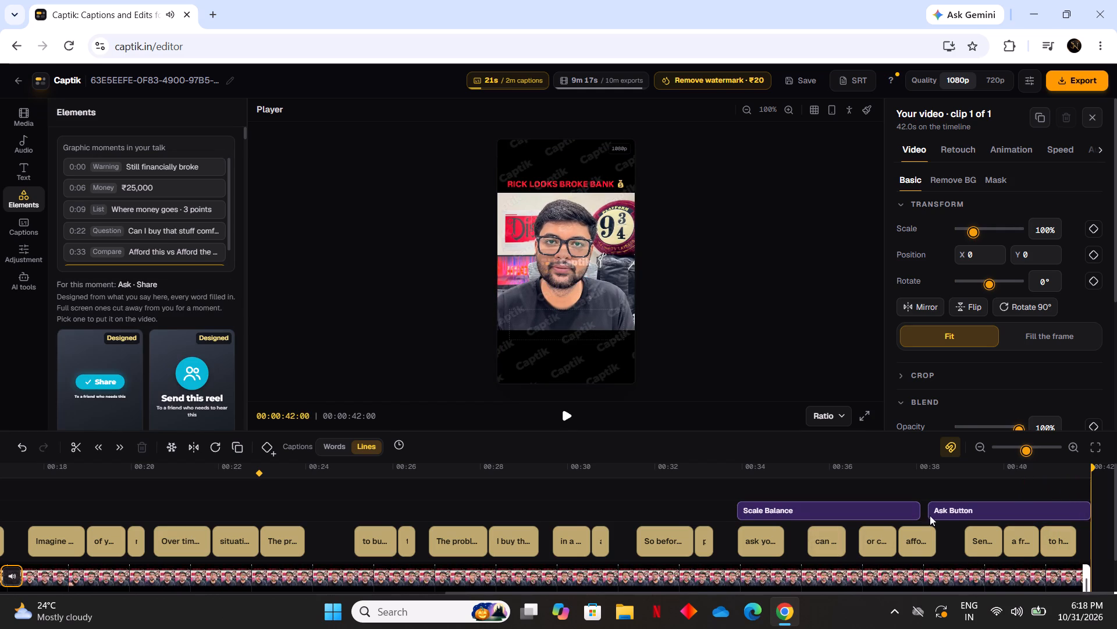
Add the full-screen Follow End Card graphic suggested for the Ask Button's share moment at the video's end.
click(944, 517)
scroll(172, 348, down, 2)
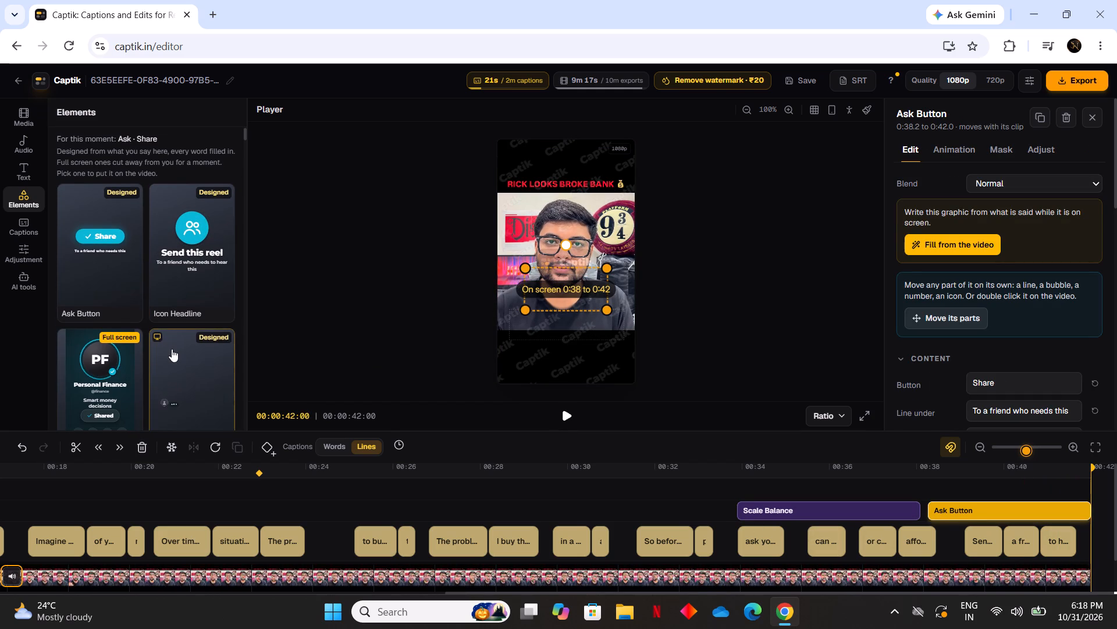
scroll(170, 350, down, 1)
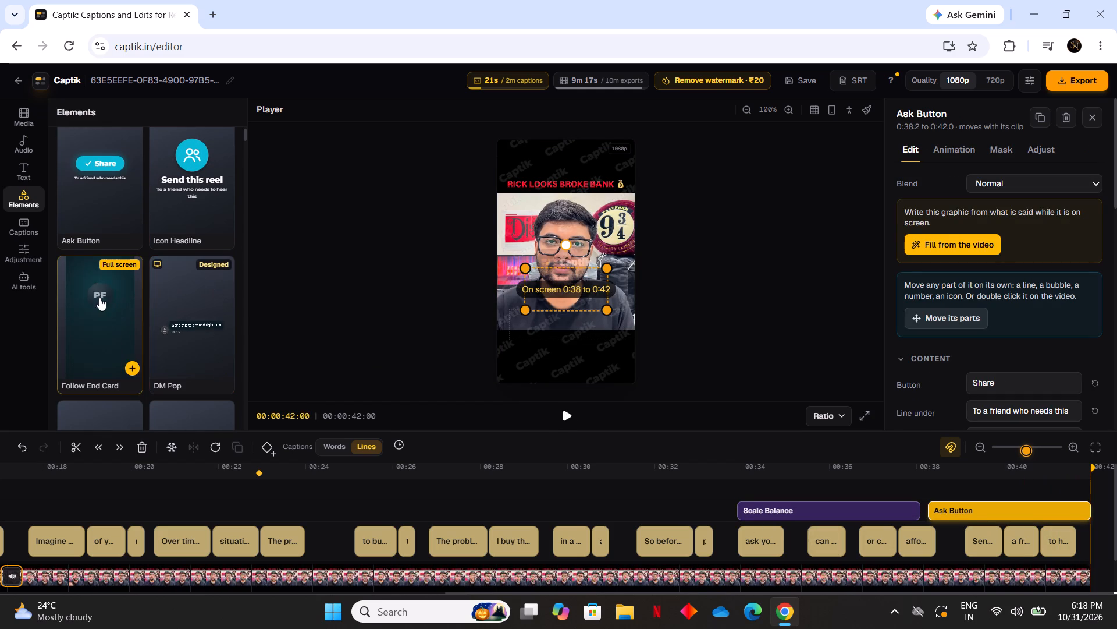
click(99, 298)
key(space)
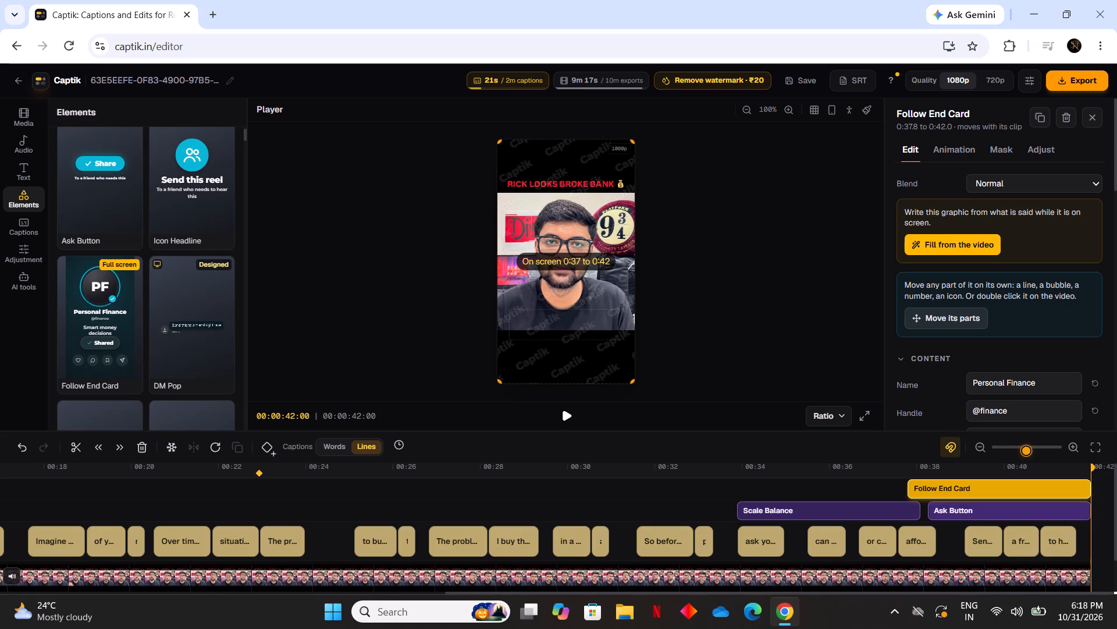
Play the ending with the Follow End Card from just before 0:38 and dismiss the chat notification.
click(911, 584)
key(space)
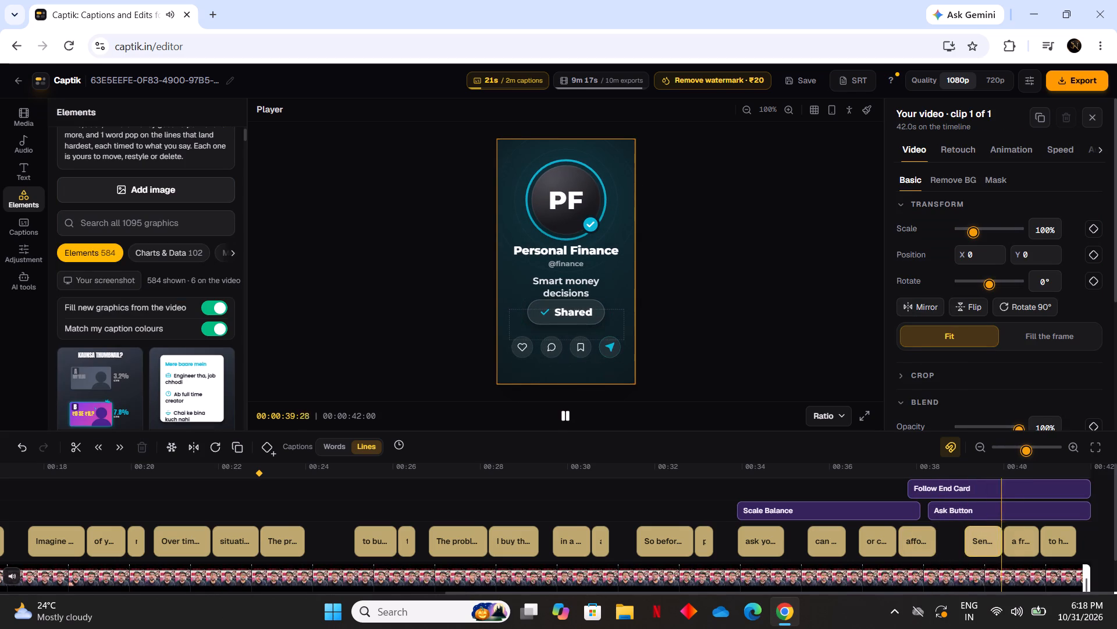
click(574, 266)
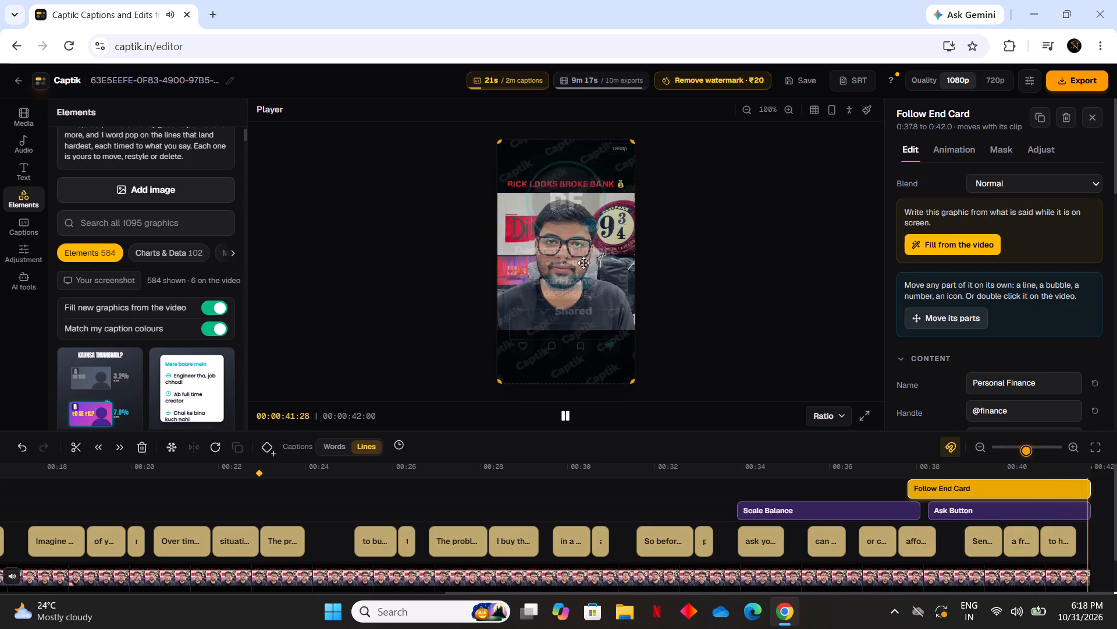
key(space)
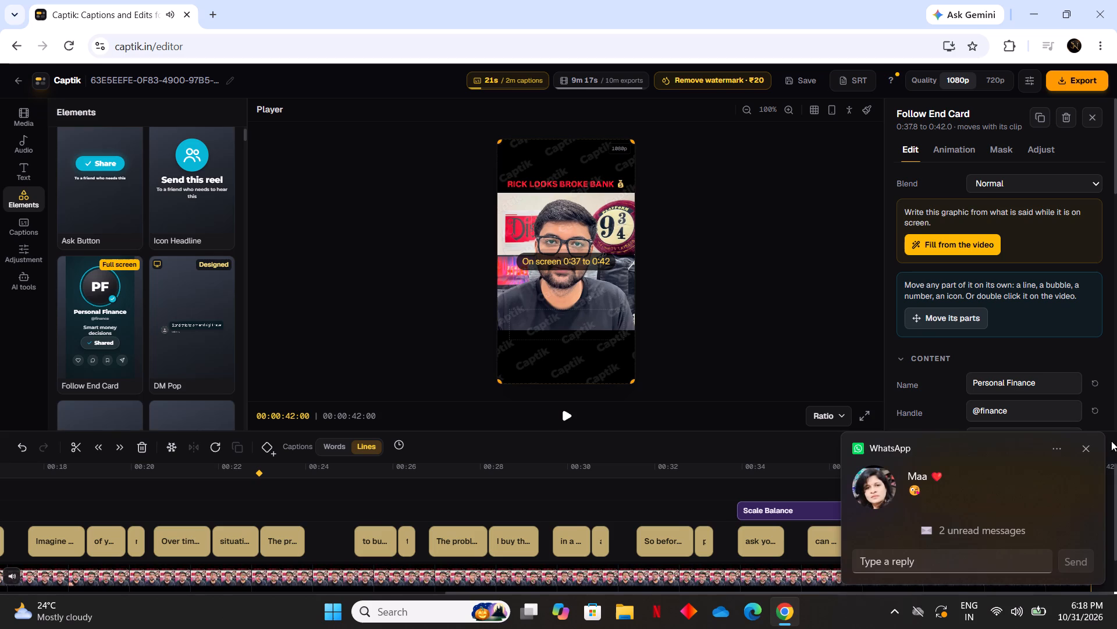
click(1081, 445)
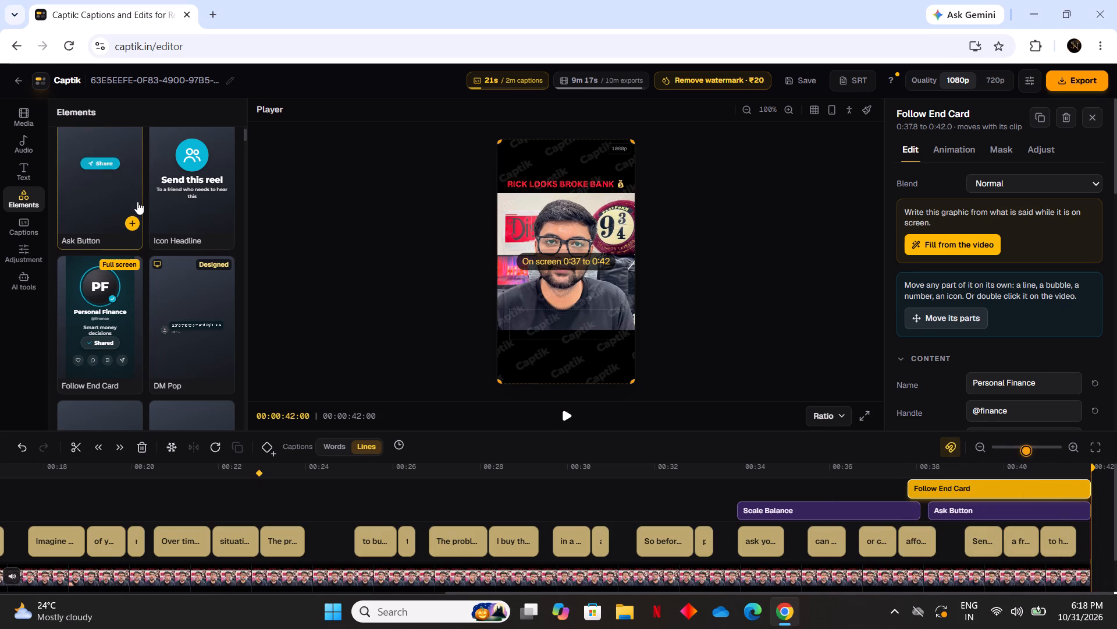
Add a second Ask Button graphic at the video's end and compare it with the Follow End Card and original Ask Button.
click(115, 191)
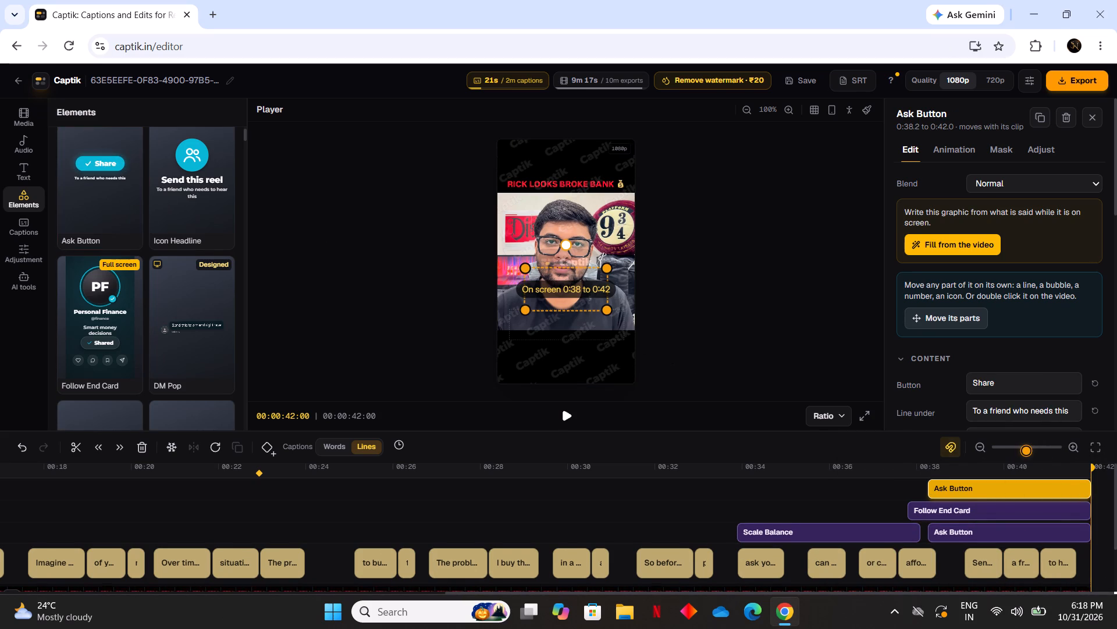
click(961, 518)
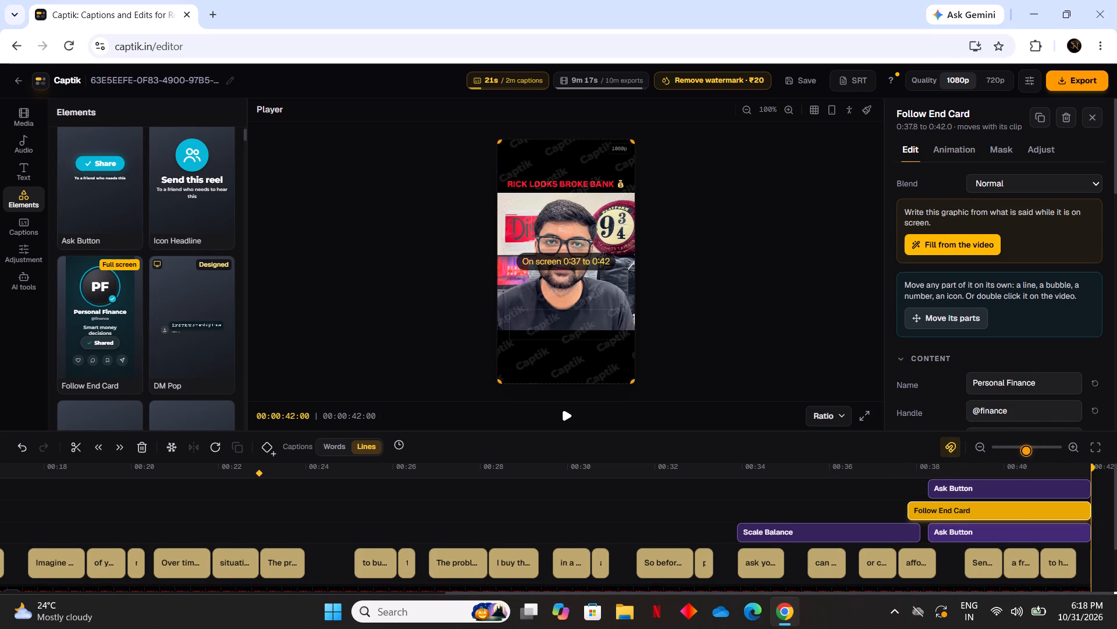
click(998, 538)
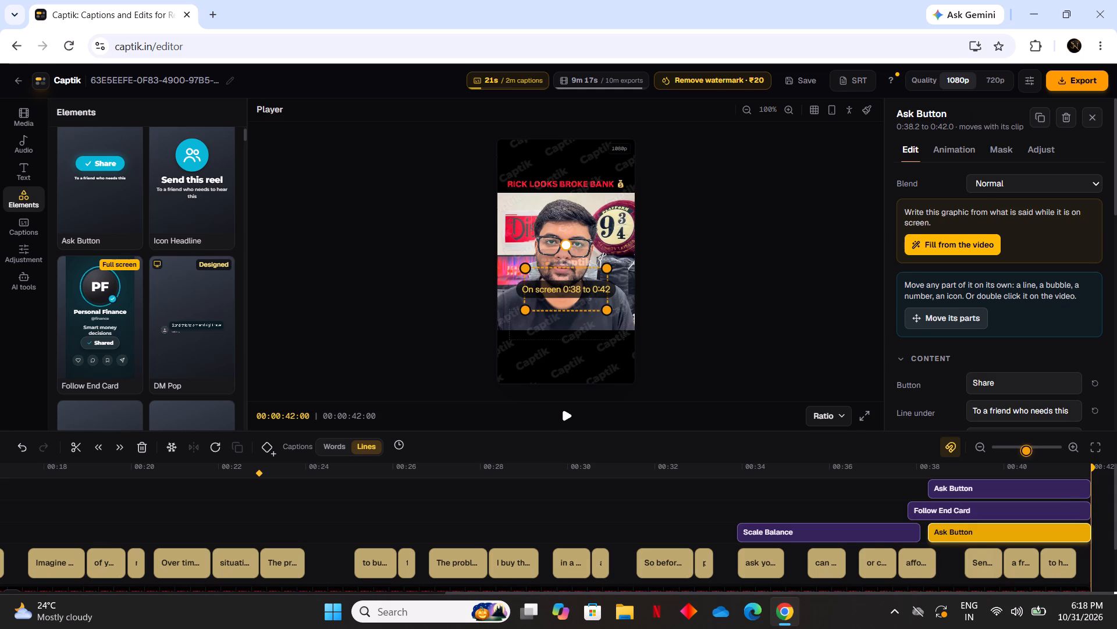
Play the video from about the 36-second mark to review the stacked ending graphics.
scroll(860, 566, down, 7)
click(842, 511)
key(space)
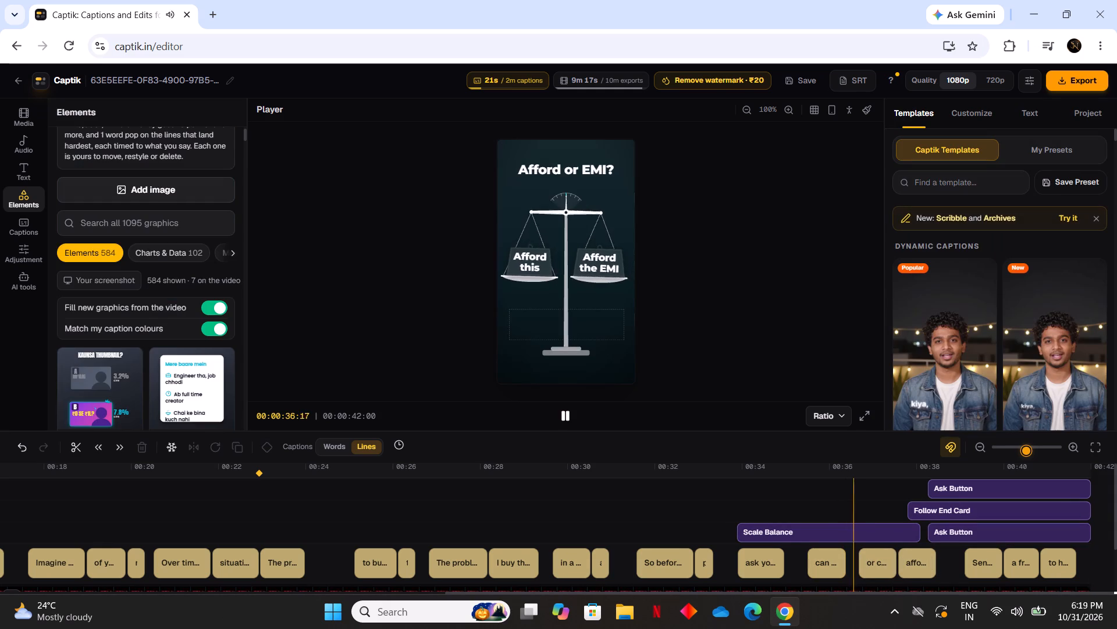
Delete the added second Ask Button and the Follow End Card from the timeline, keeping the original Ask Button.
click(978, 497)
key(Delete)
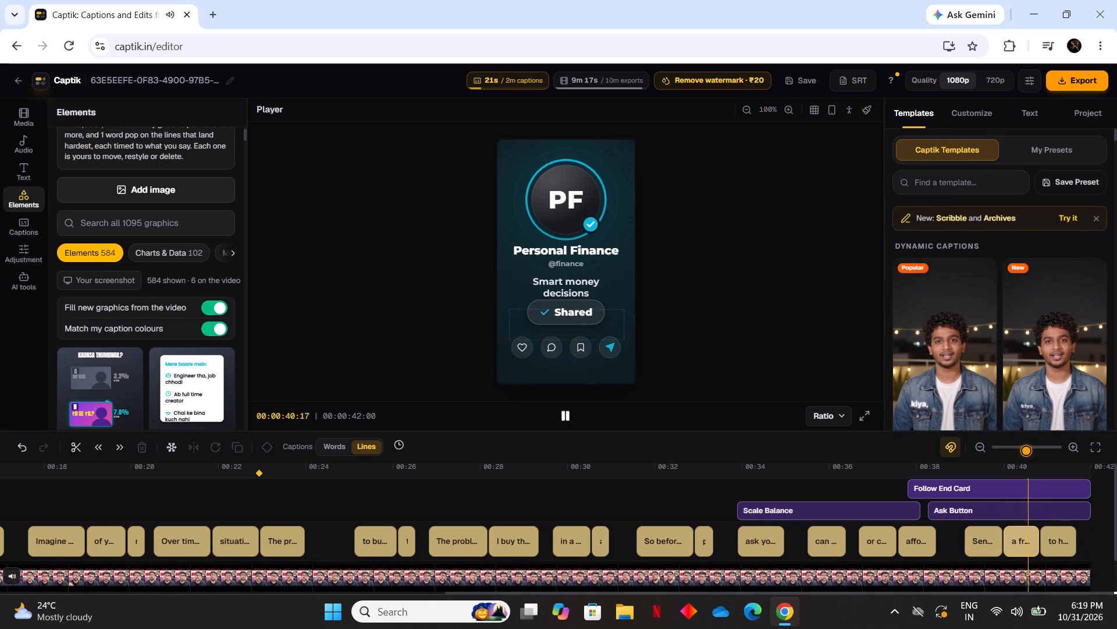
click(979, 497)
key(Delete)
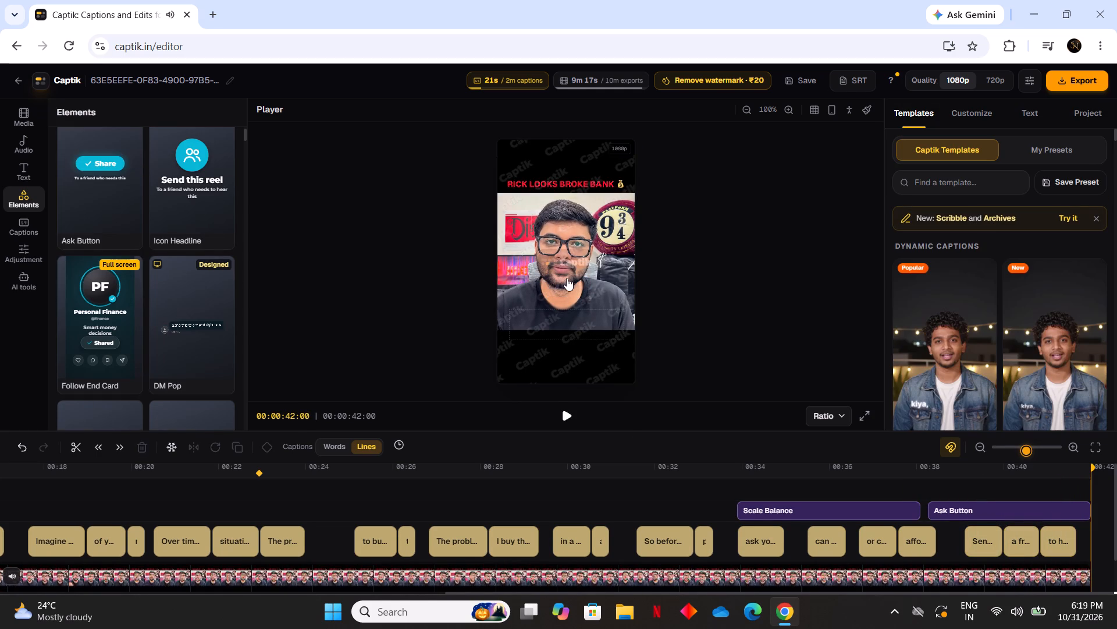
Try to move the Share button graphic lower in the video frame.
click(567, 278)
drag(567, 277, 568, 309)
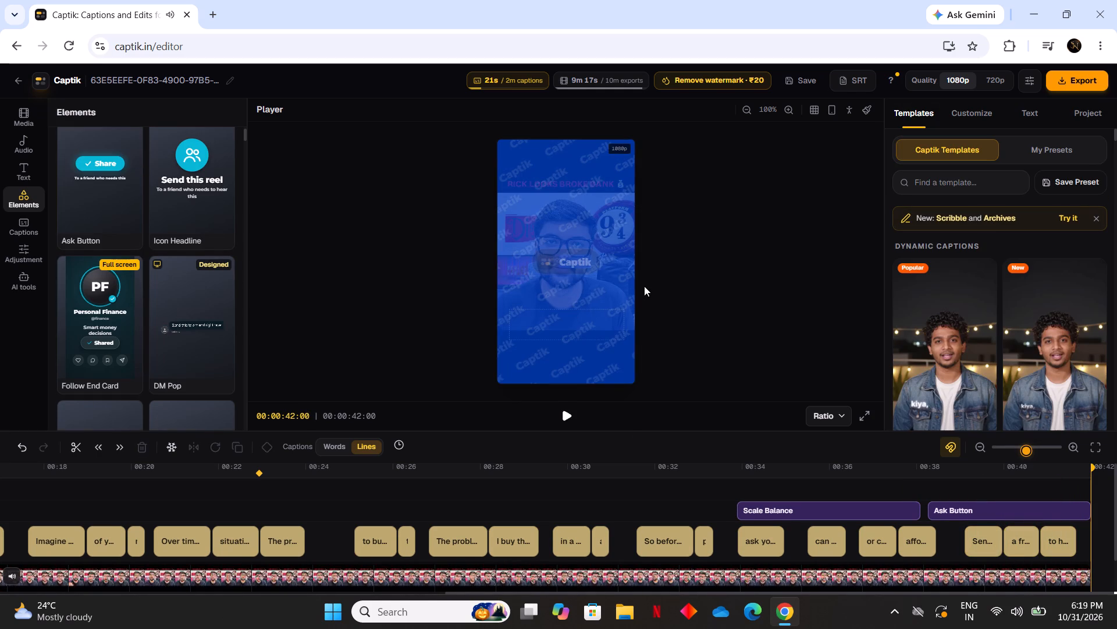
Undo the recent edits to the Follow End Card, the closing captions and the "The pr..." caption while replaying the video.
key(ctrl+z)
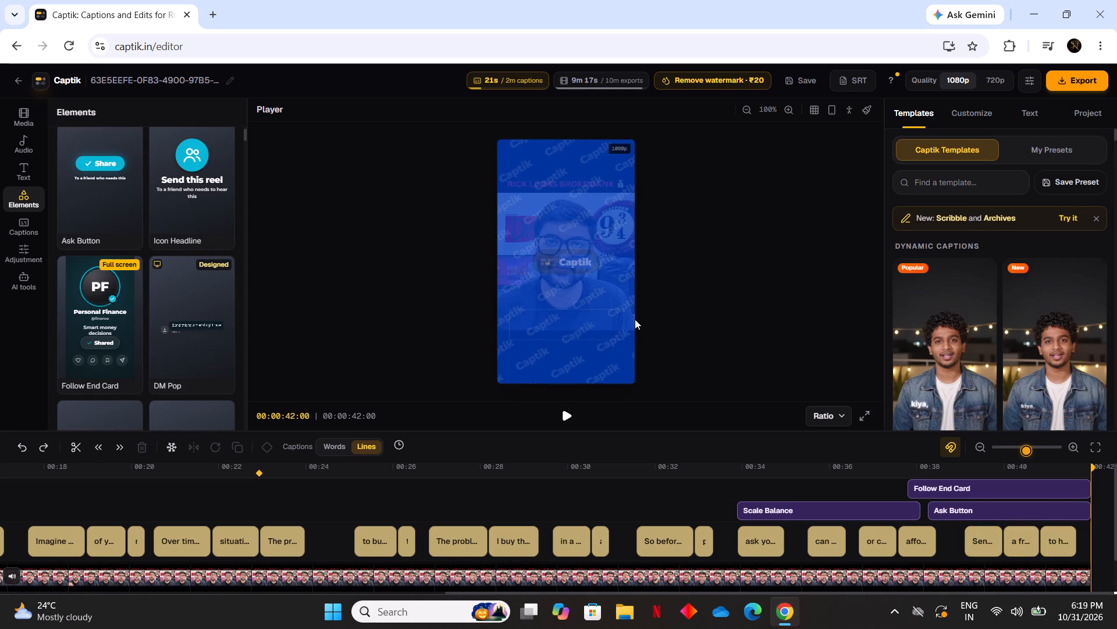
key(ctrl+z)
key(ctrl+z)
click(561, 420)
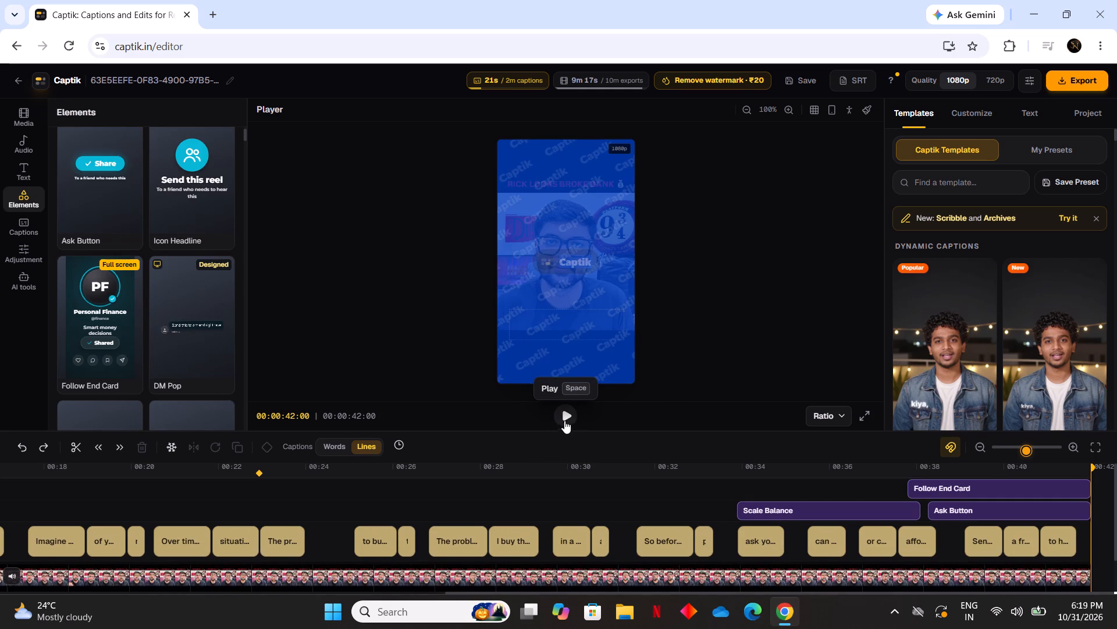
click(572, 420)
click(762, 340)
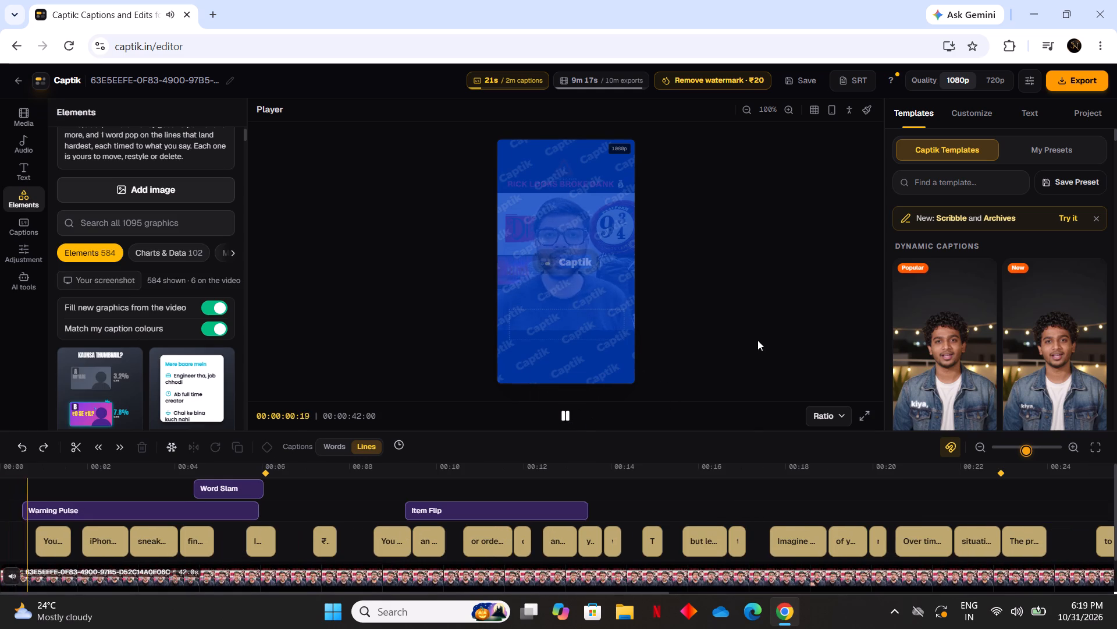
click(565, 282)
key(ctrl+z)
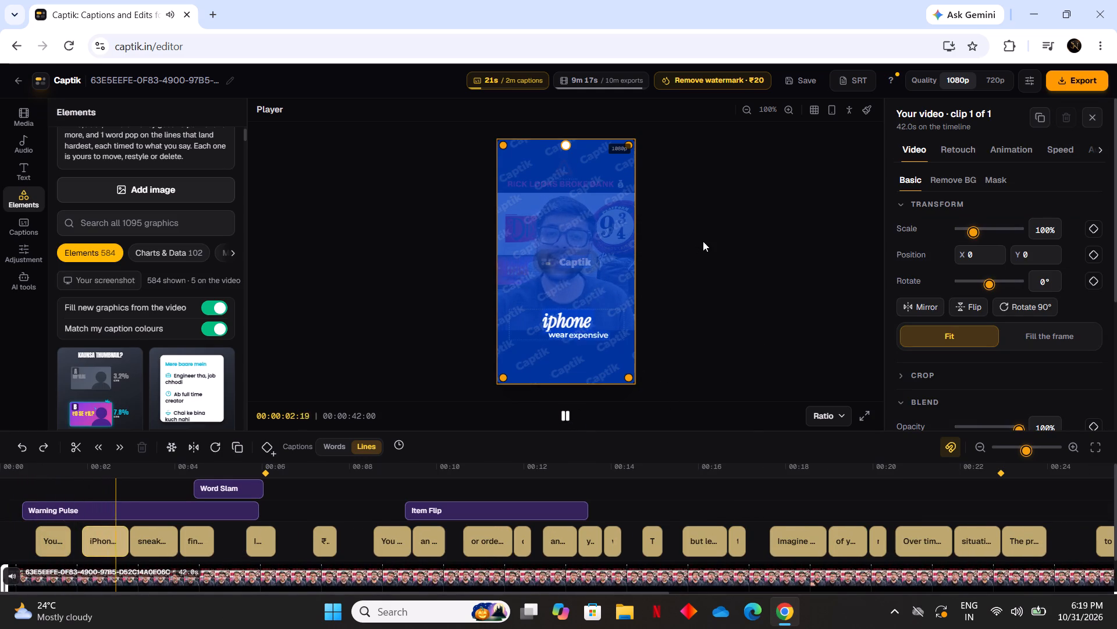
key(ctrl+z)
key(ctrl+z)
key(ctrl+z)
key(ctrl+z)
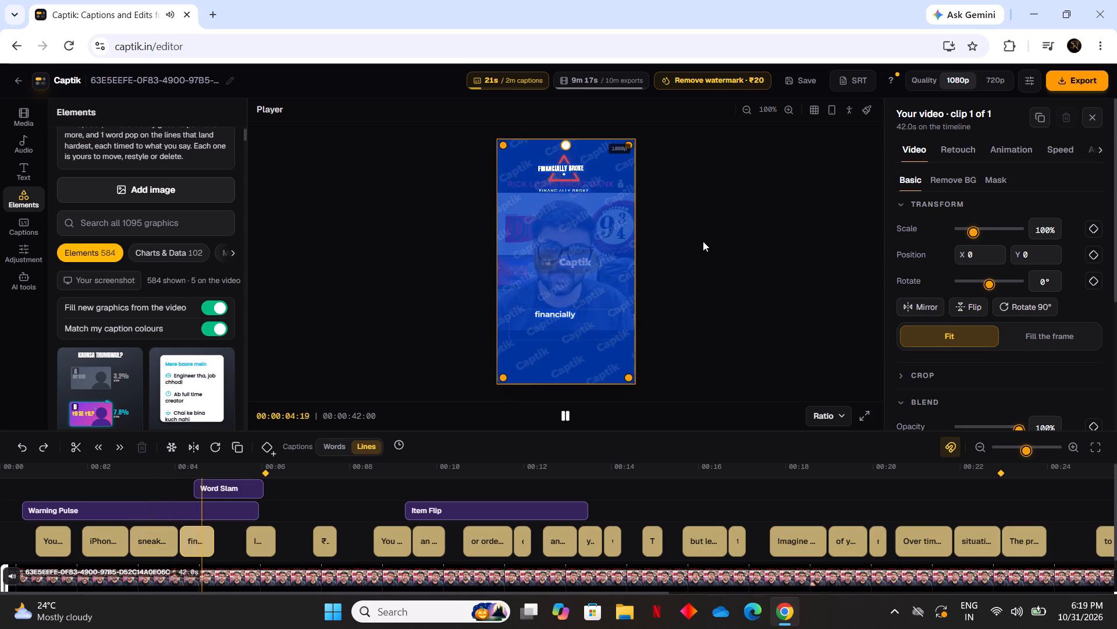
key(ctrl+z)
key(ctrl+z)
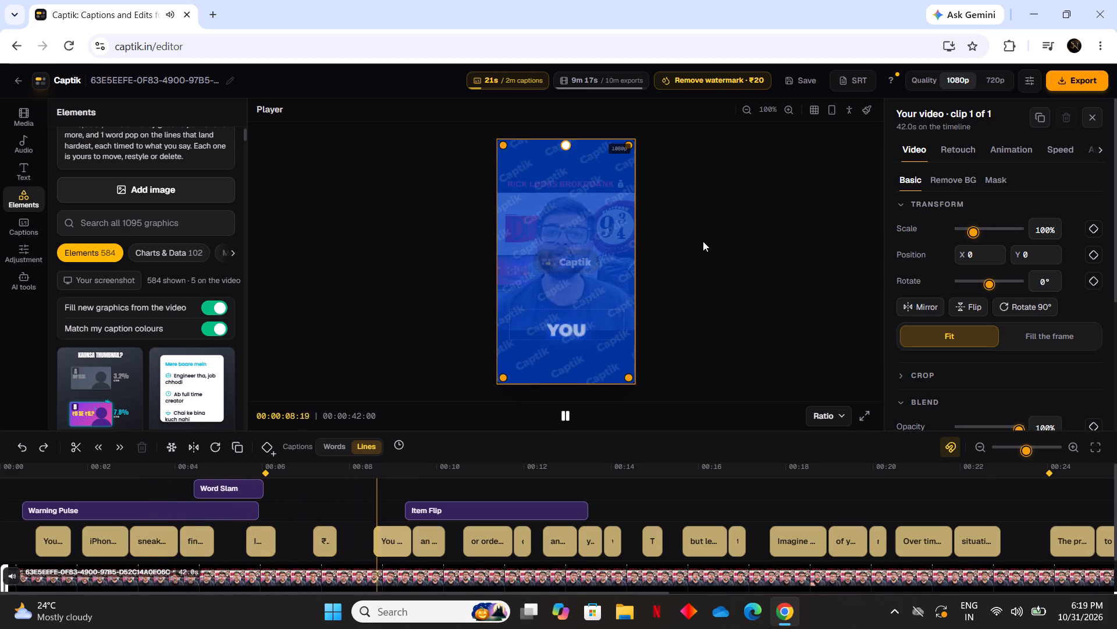
Check the playing preview in full screen and return to the editor.
click(863, 413)
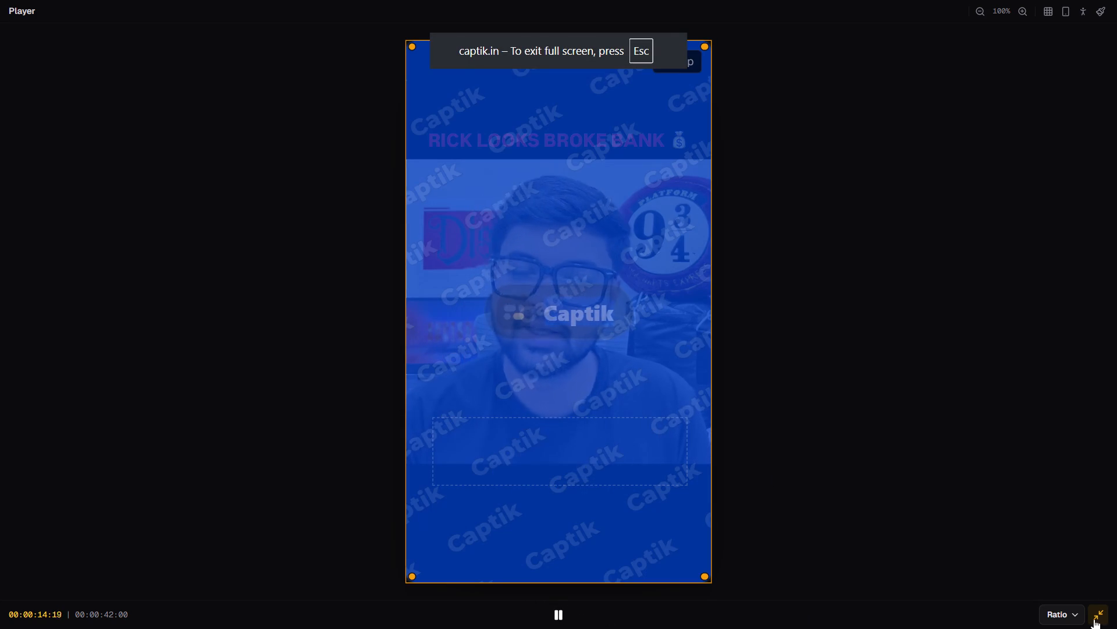
click(1097, 621)
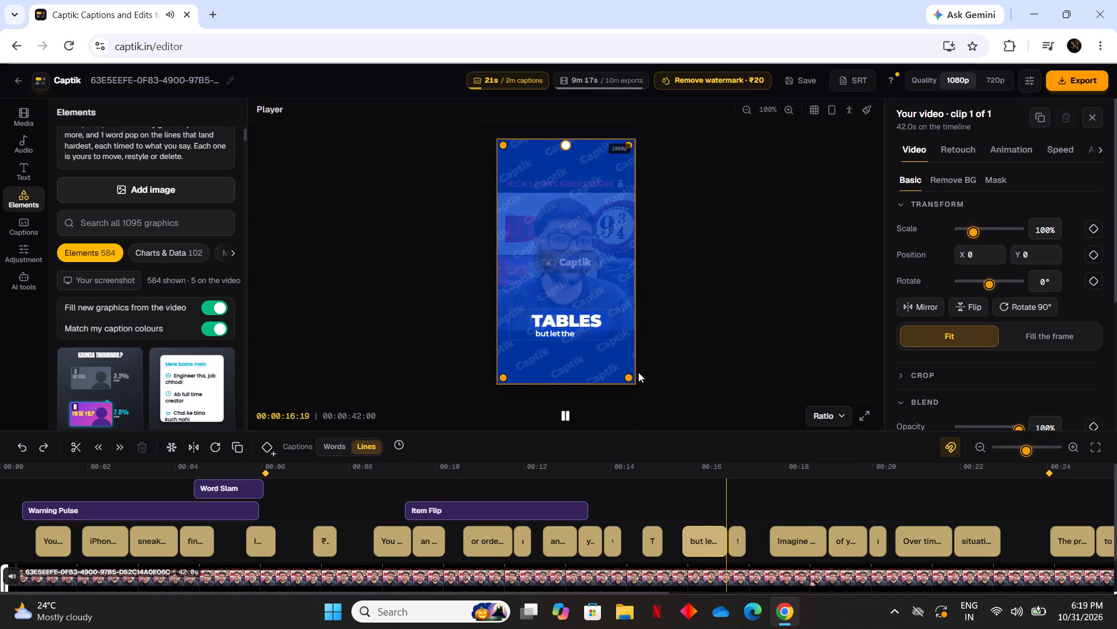
Adjust the video clip's placement in the frame, ending at 100% scale with position X -1, Y 0.
drag(629, 373, 616, 381)
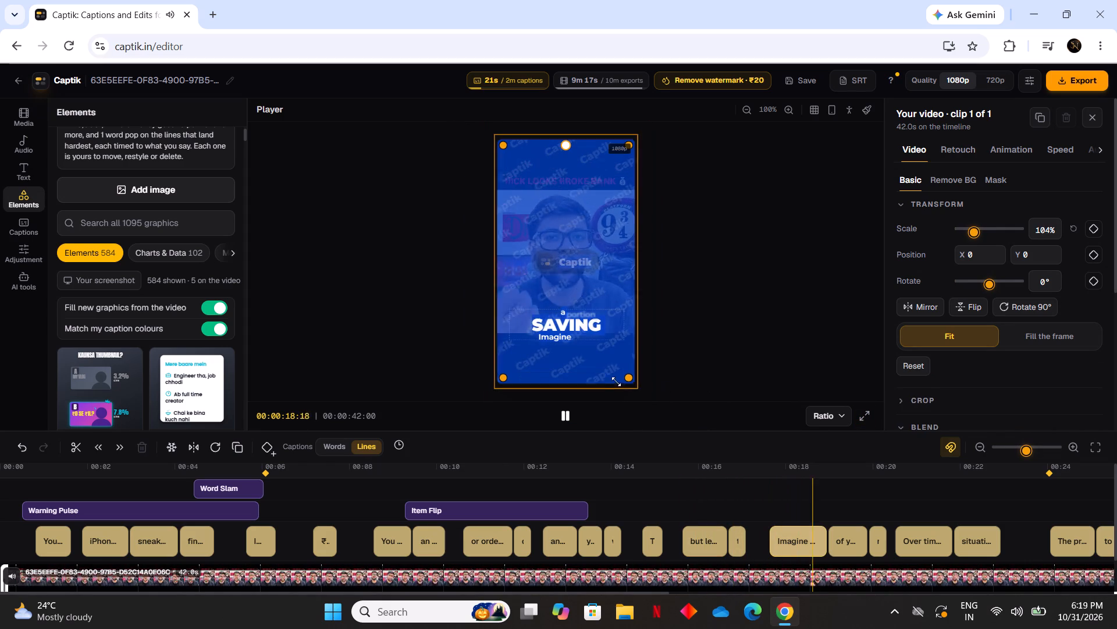
drag(616, 381, 609, 381)
click(571, 301)
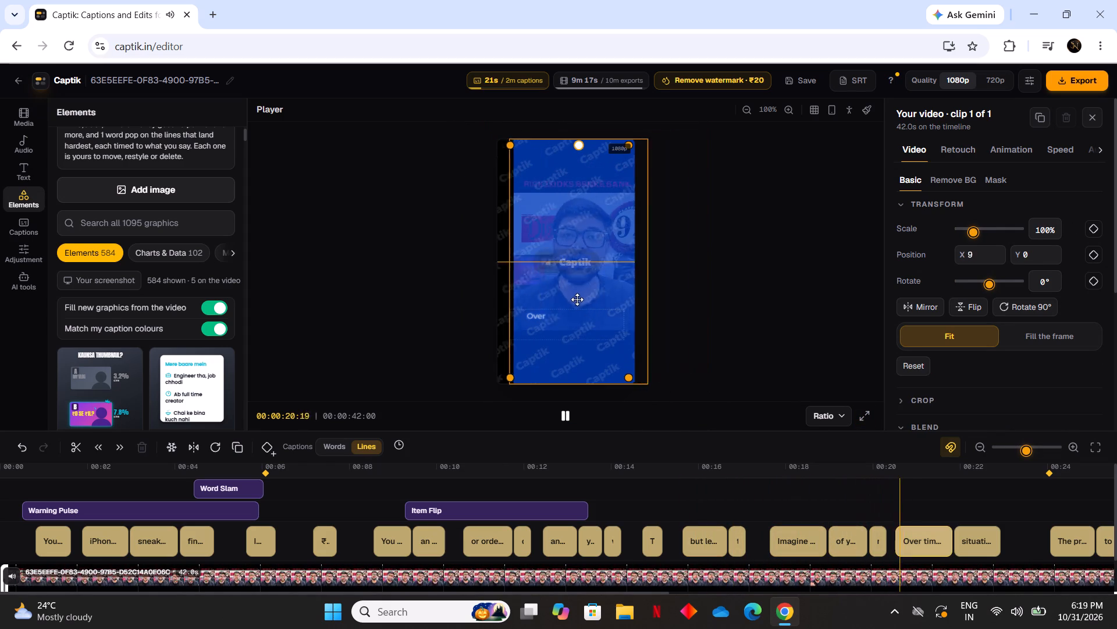
double_click(581, 161)
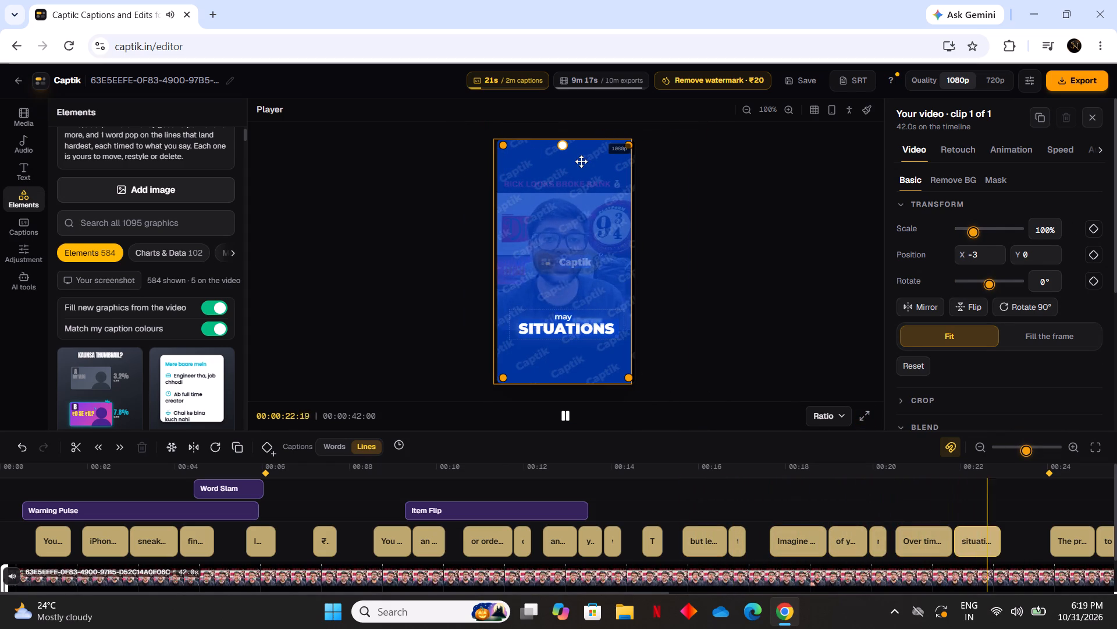
drag(581, 161, 576, 183)
drag(583, 244, 582, 250)
triple_click(582, 263)
drag(579, 266, 596, 220)
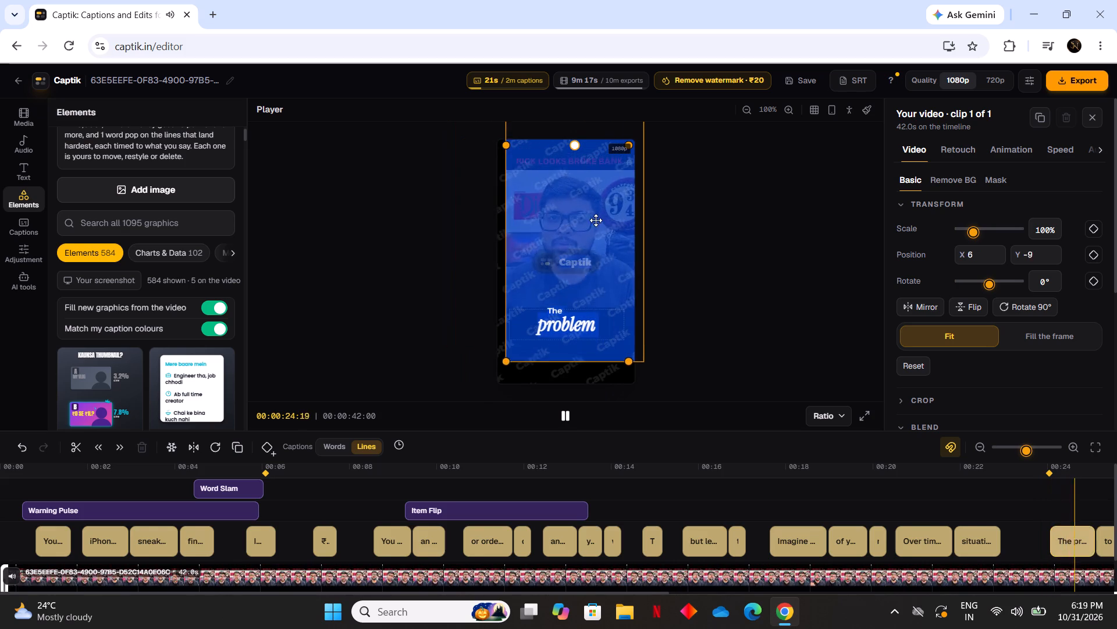
drag(596, 220, 597, 238)
drag(597, 238, 606, 239)
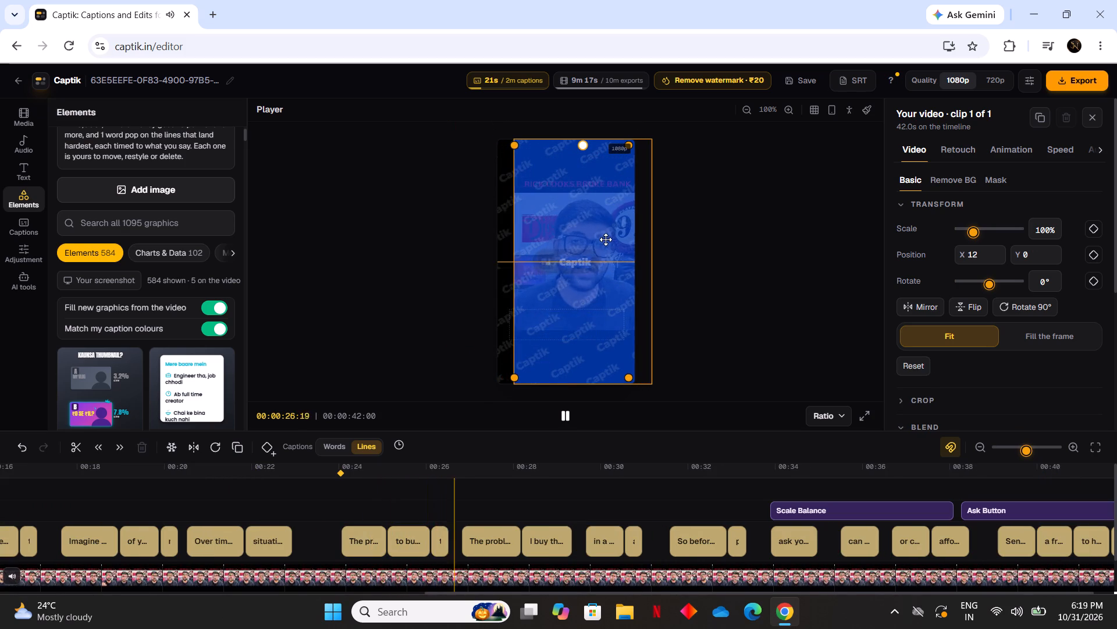
drag(606, 239, 587, 239)
click(693, 231)
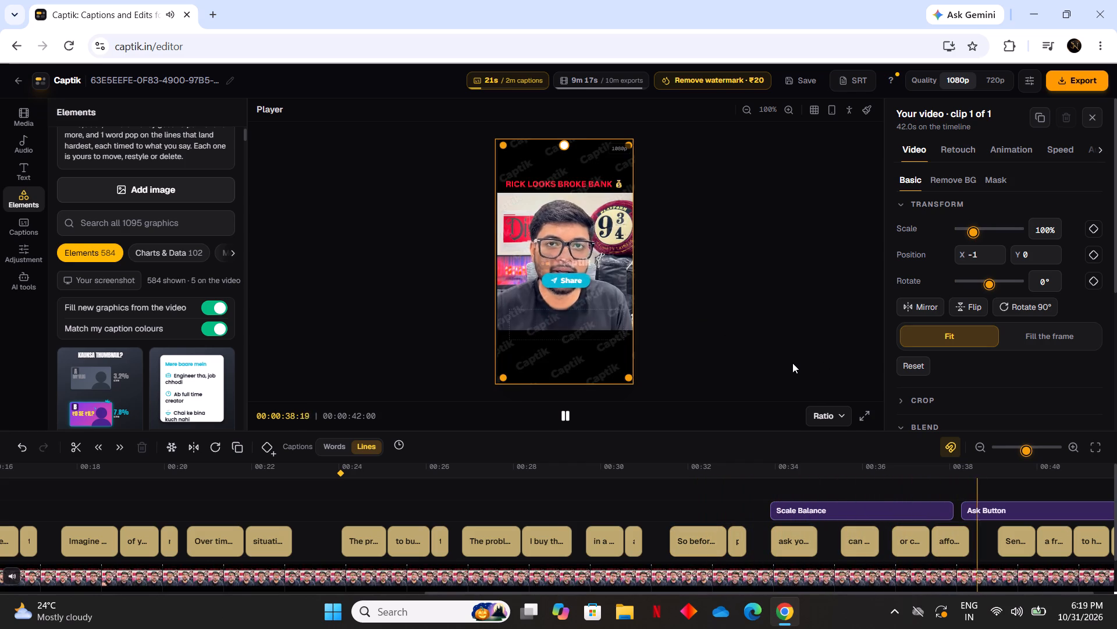
Move the Ask Button graphic lower onto the speaker's chest, at about 48% across and 69% down the frame.
drag(564, 284, 564, 287)
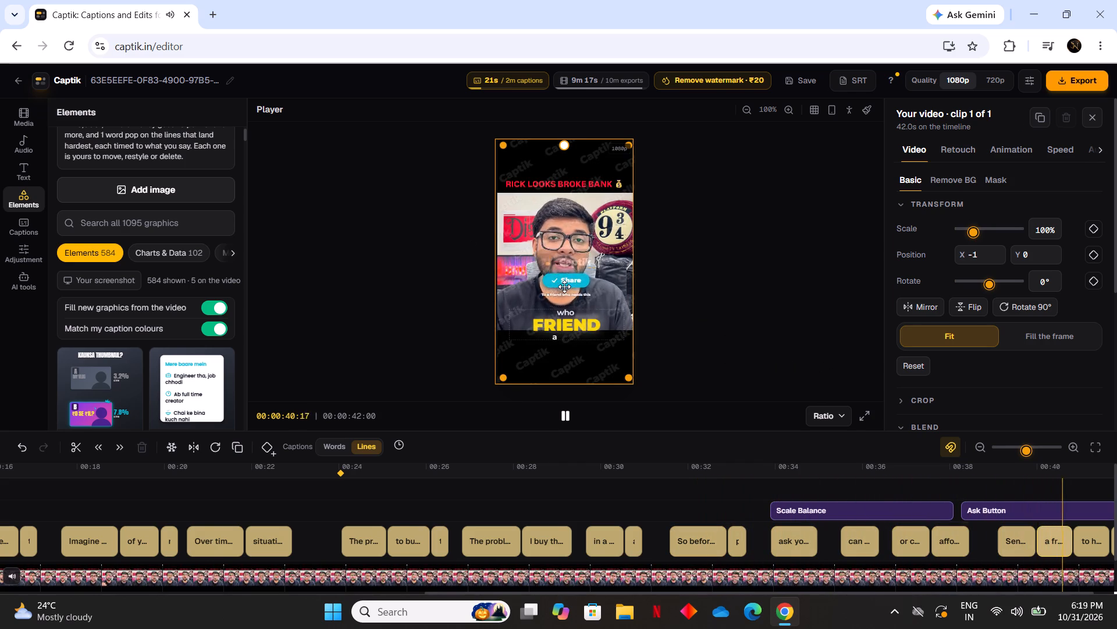
drag(564, 287, 561, 302)
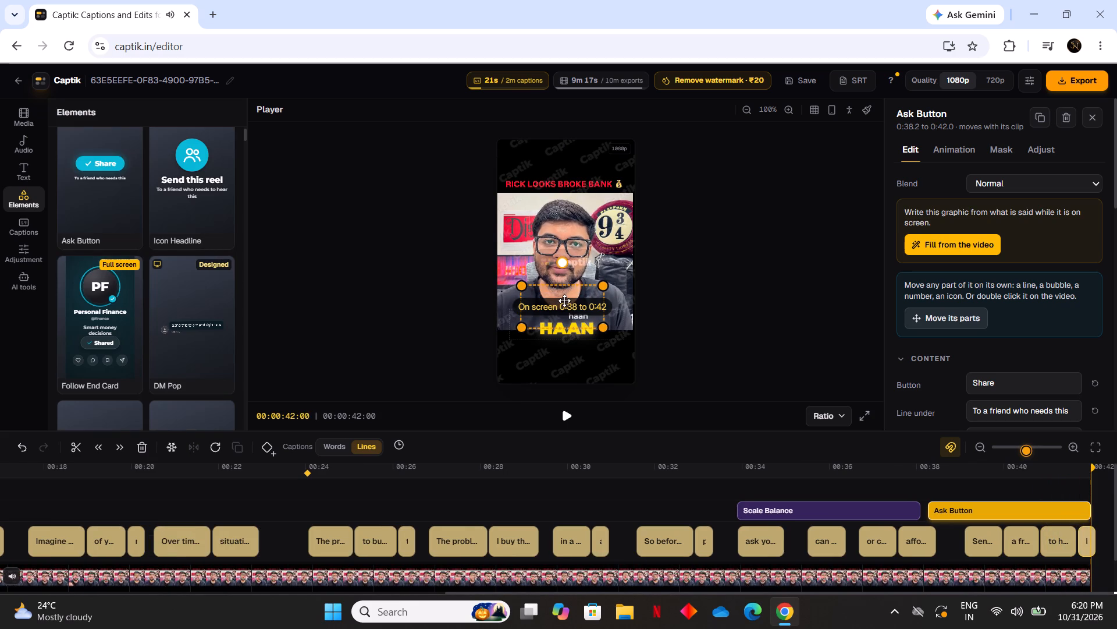
Enable moving the Ask Button graphic's individual parts and examine its content, style, motion and arrange settings.
double_click(575, 298)
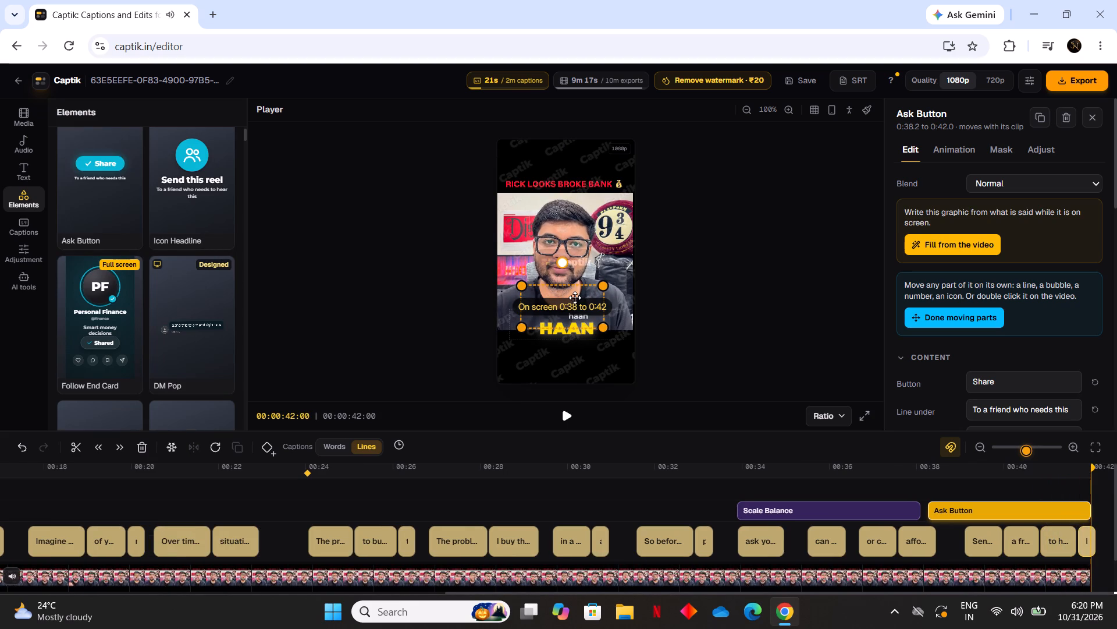
scroll(961, 285, down, 1)
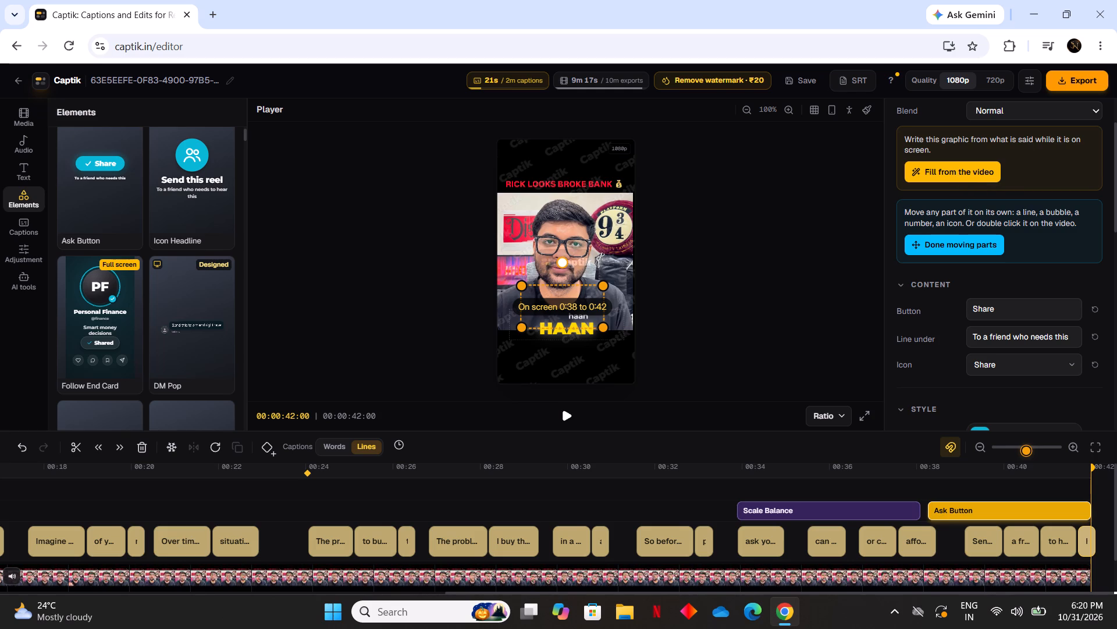
scroll(1024, 233, down, 4)
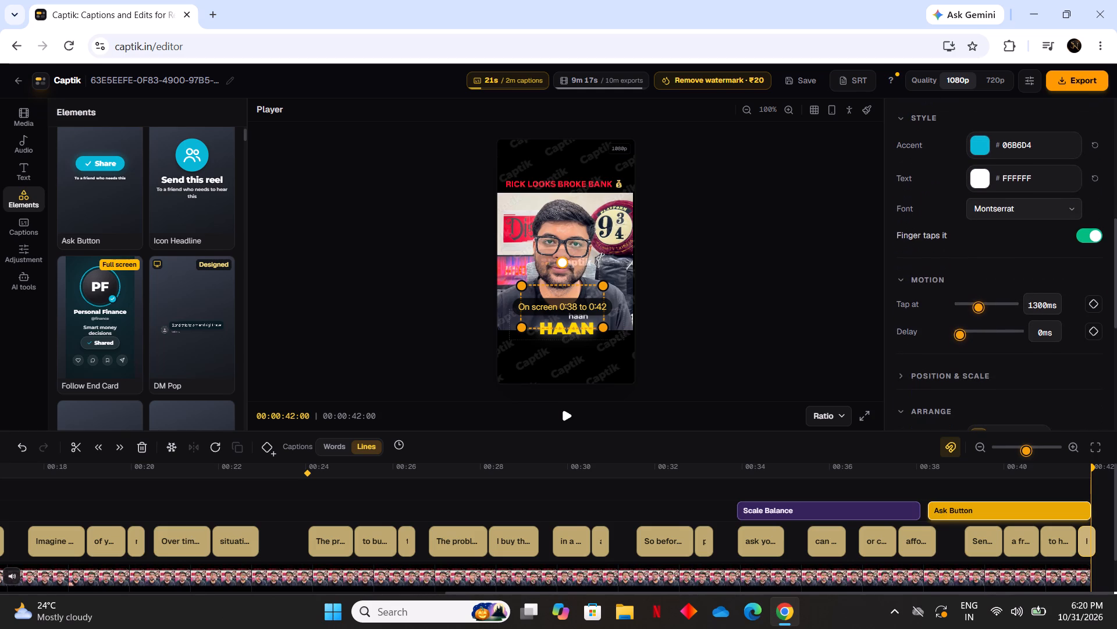
scroll(1023, 241, down, 5)
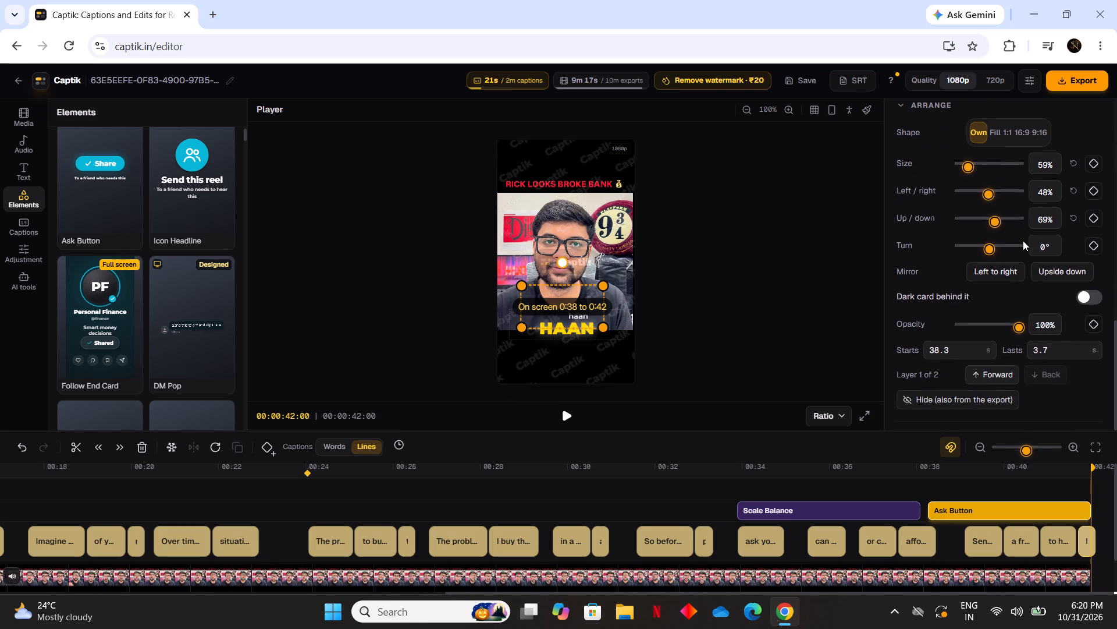
scroll(974, 235, down, 4)
scroll(982, 314, up, 1)
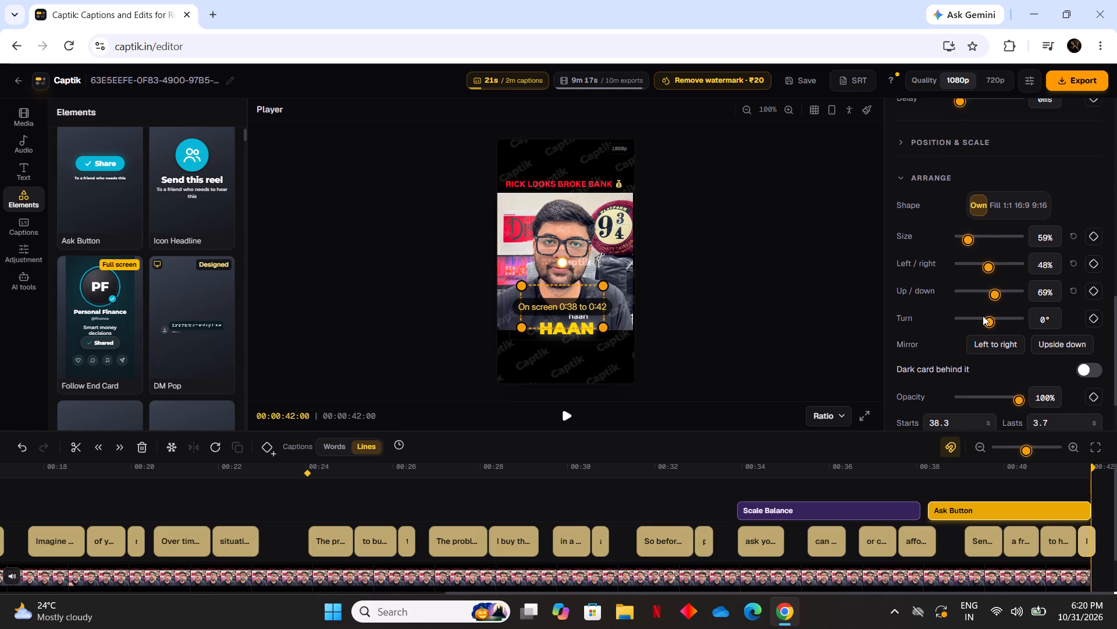
scroll(983, 316, down, 5)
scroll(983, 316, up, 14)
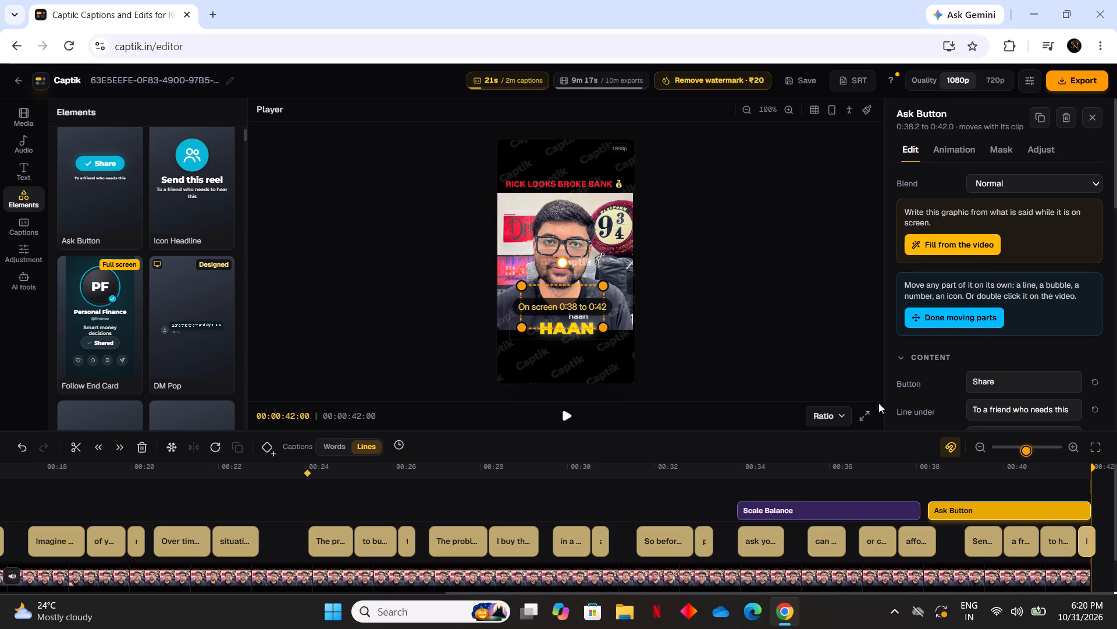
Shrink the Ask Button graphic slightly around its centre in the full-screen preview.
click(856, 413)
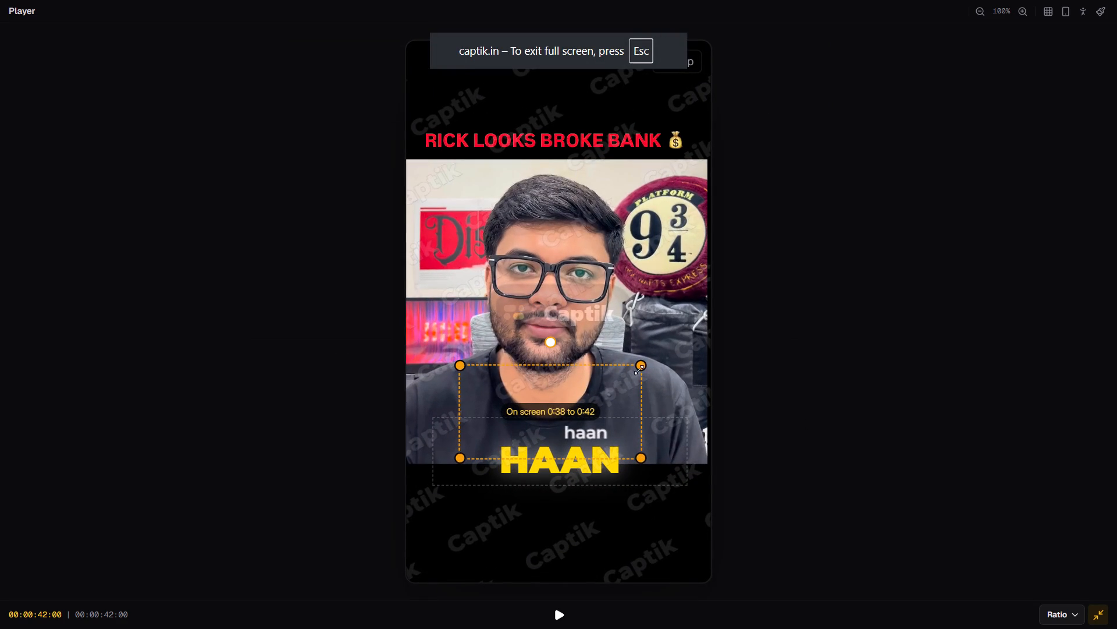
drag(639, 368, 627, 372)
Replay the video from the start in the full-screen preview to review the graphics.
click(554, 619)
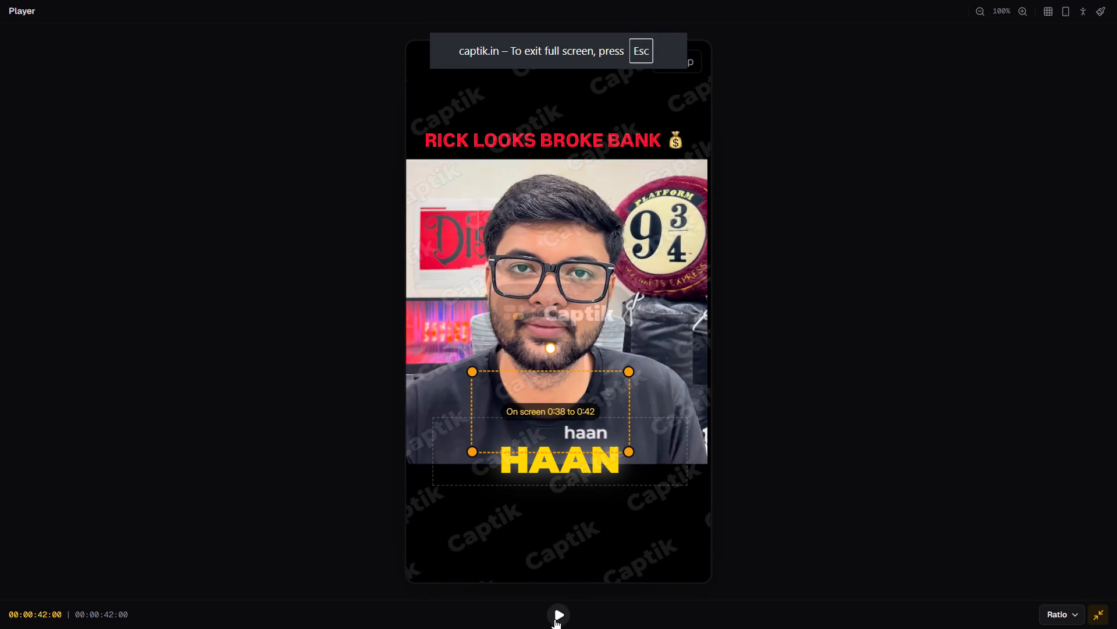
click(1048, 602)
click(1038, 596)
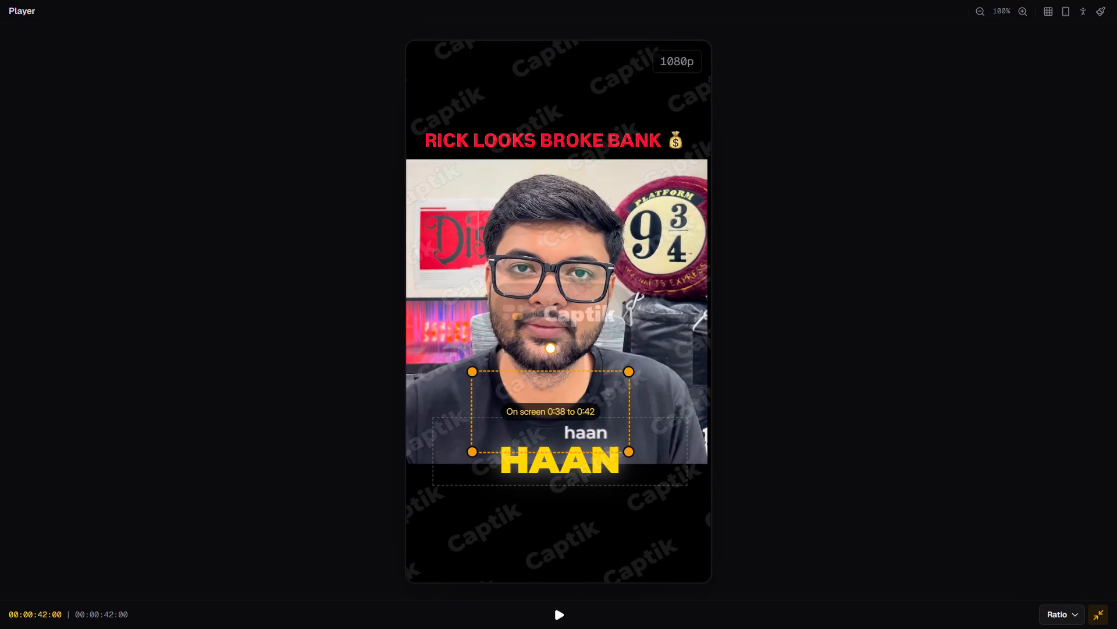
key(space)
key(space)
key(space)
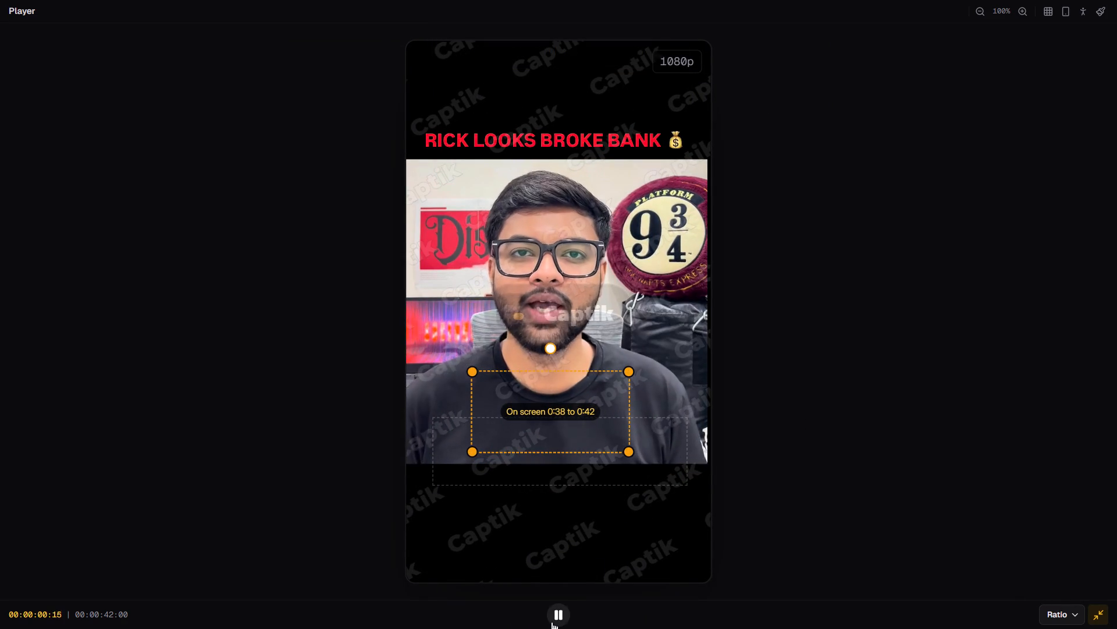
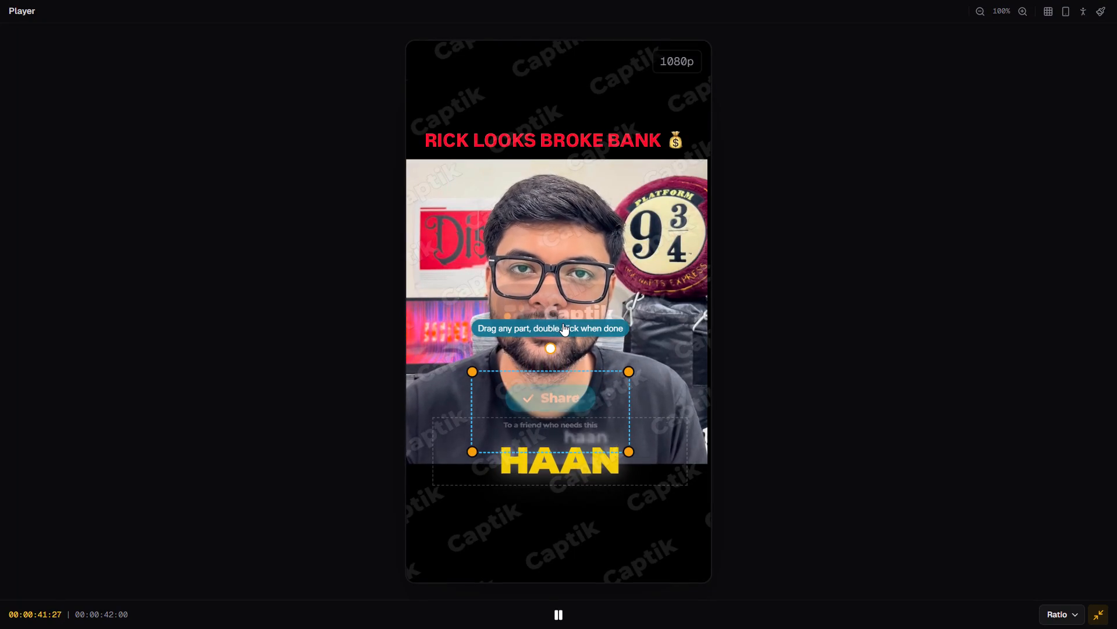
Leave the full-screen preview and replay the closing section from about 0:39 to check the Share button graphic.
drag(565, 323, 565, 340)
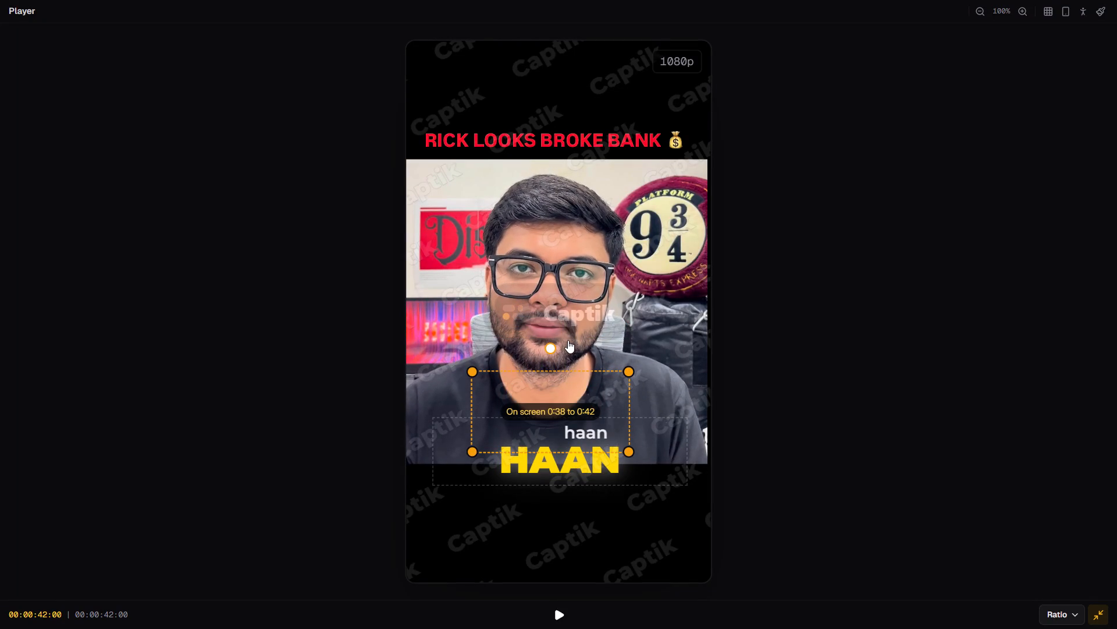
click(1097, 615)
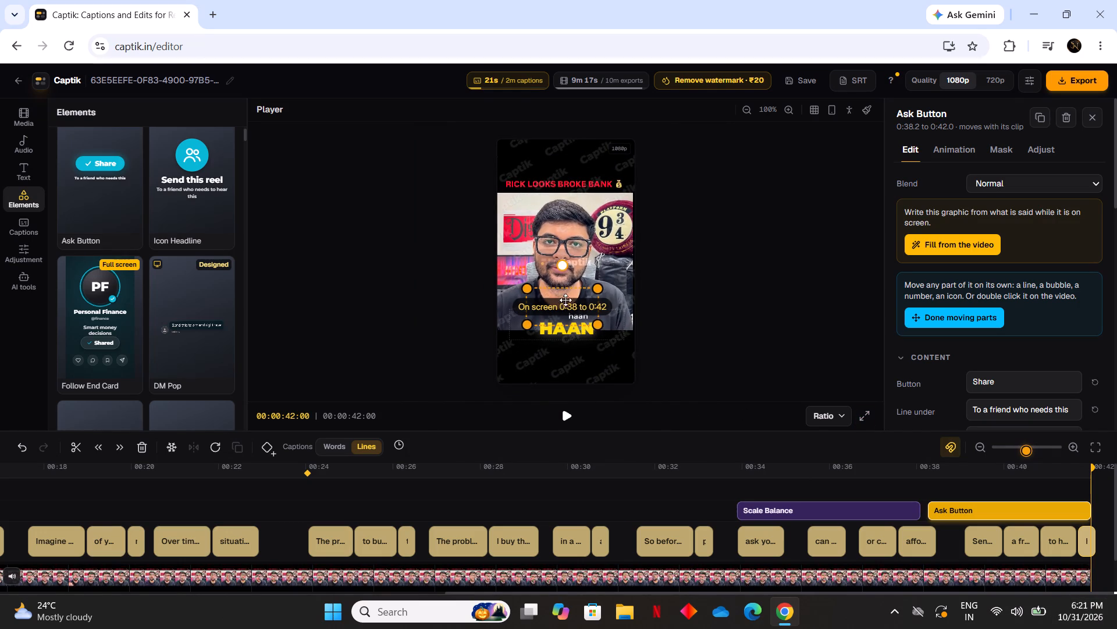
click(961, 583)
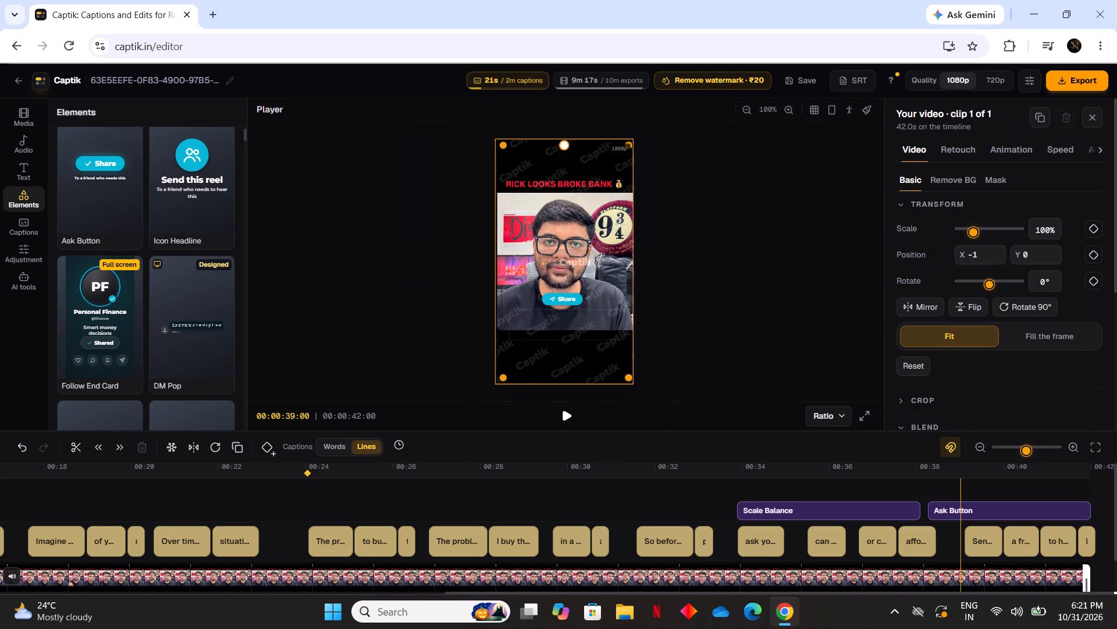
key(space)
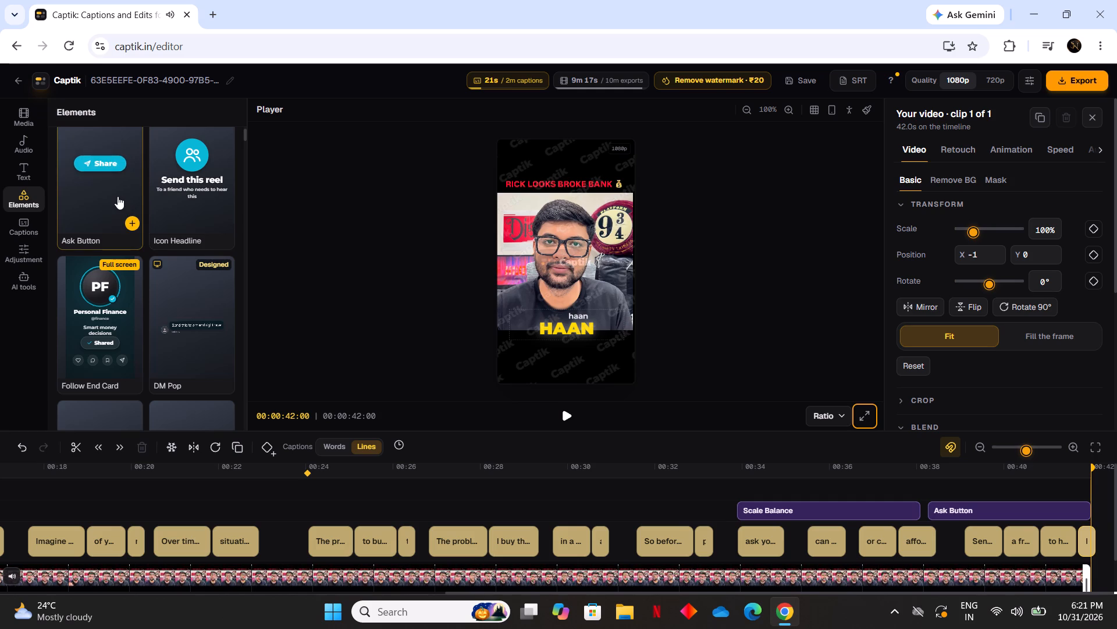
Add a fresh Ask Button graphic for the closing moment at 0:38 and delete the previously edited one.
click(118, 196)
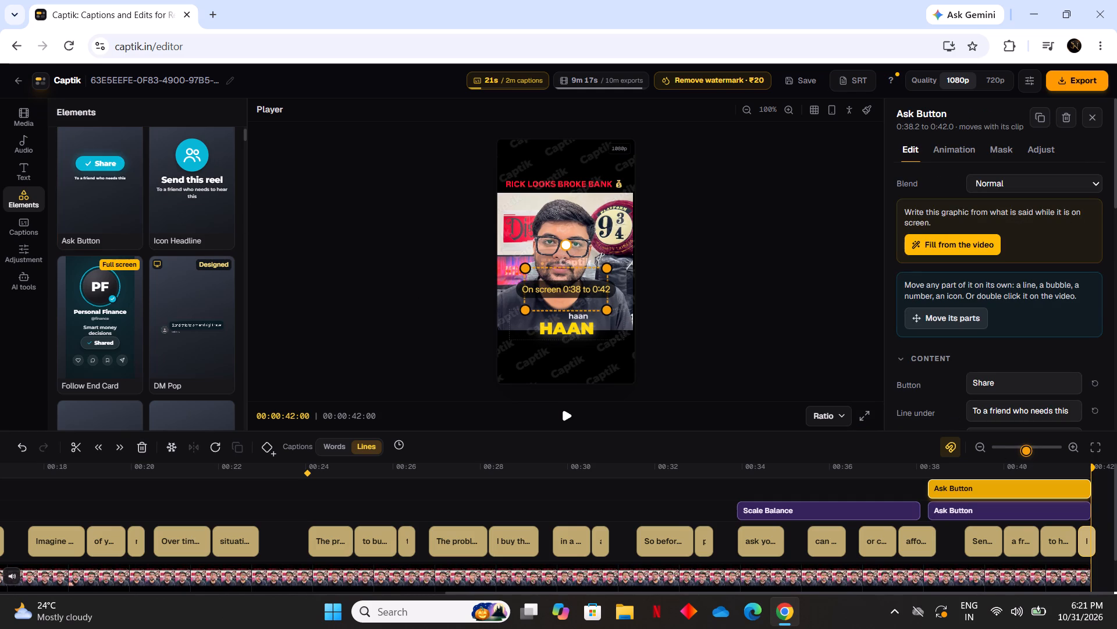
click(996, 511)
key(BackSpace)
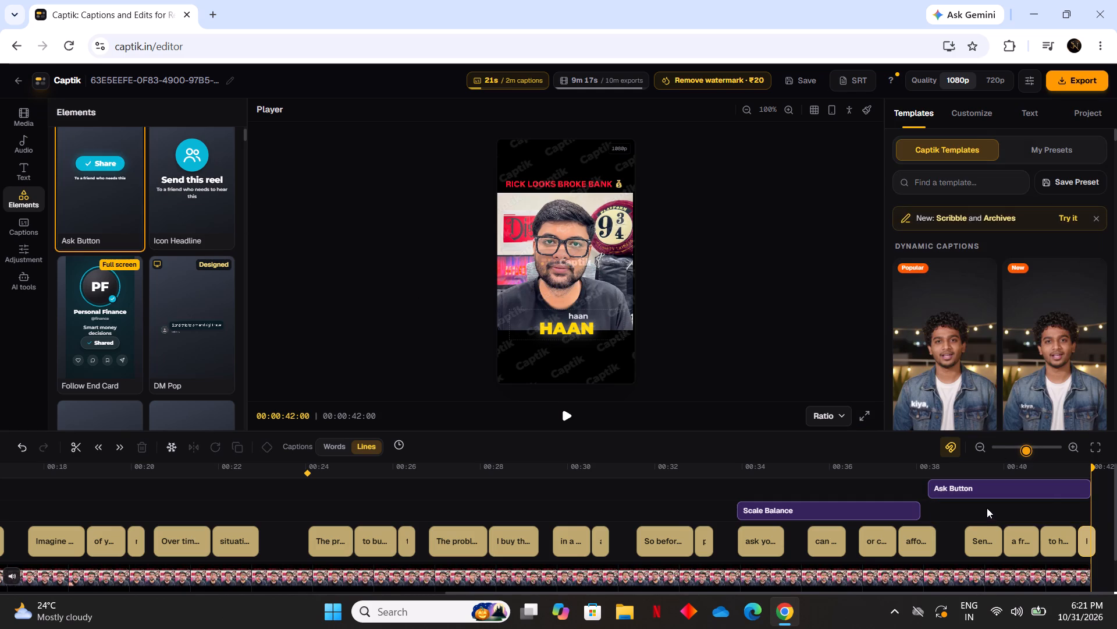
Move the new Ask Button graphic slightly lower in the full-screen preview, to about 50% across and 65% down the frame.
click(979, 489)
click(894, 588)
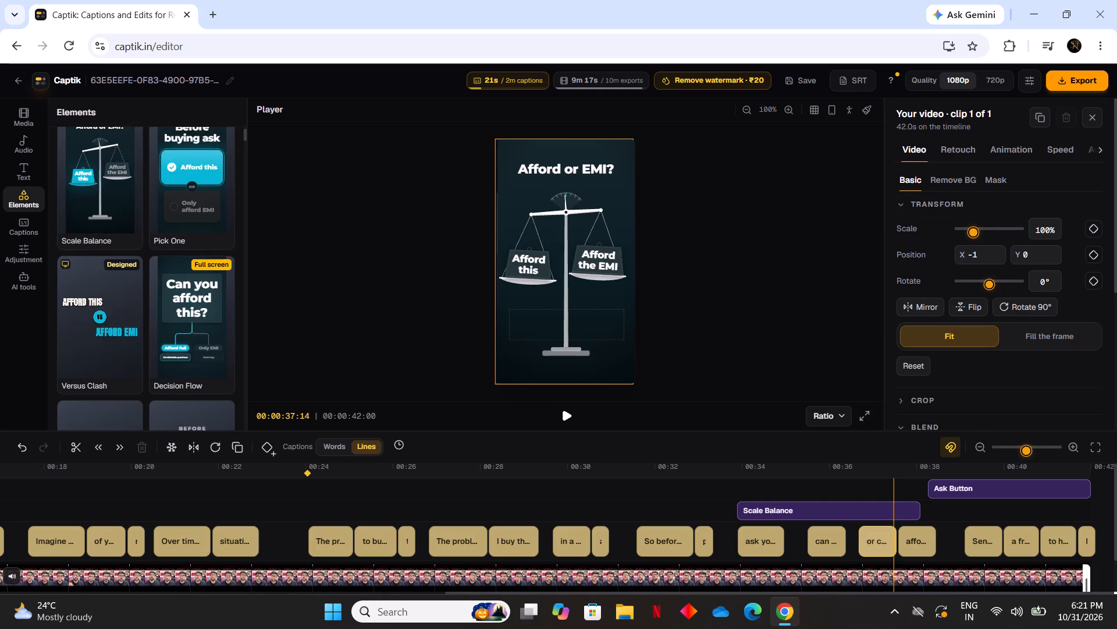
key(space)
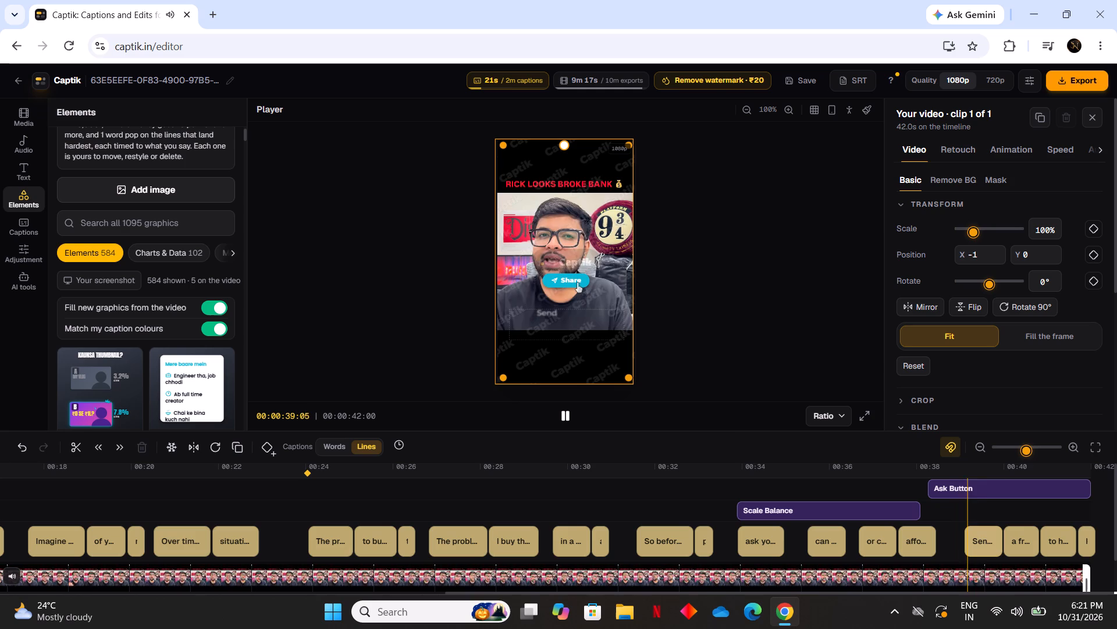
click(865, 414)
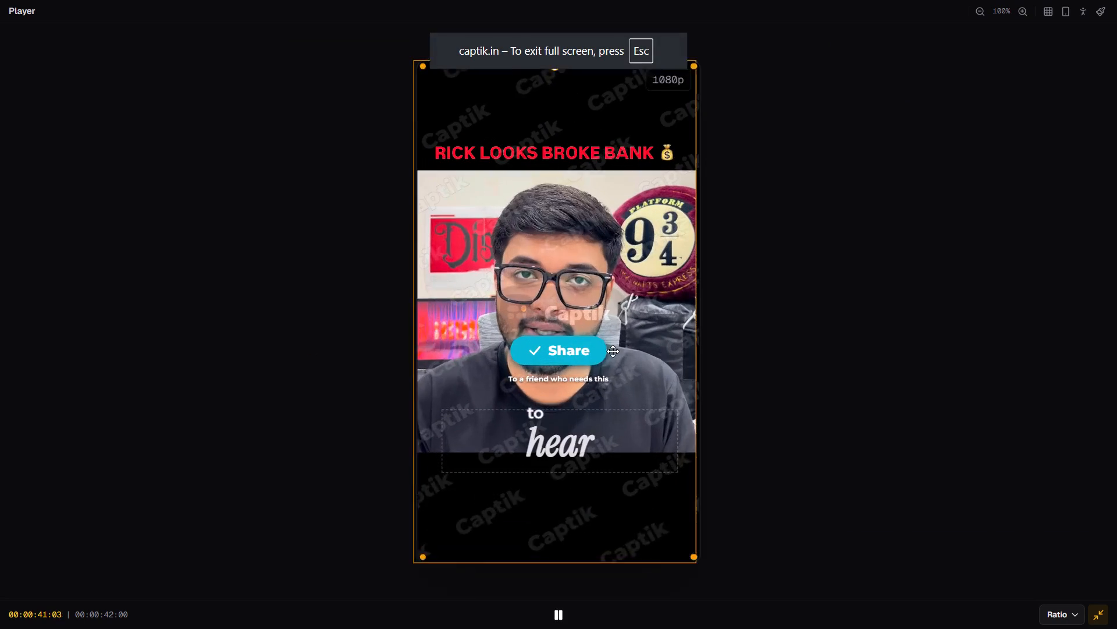
drag(588, 354, 584, 372)
key(space)
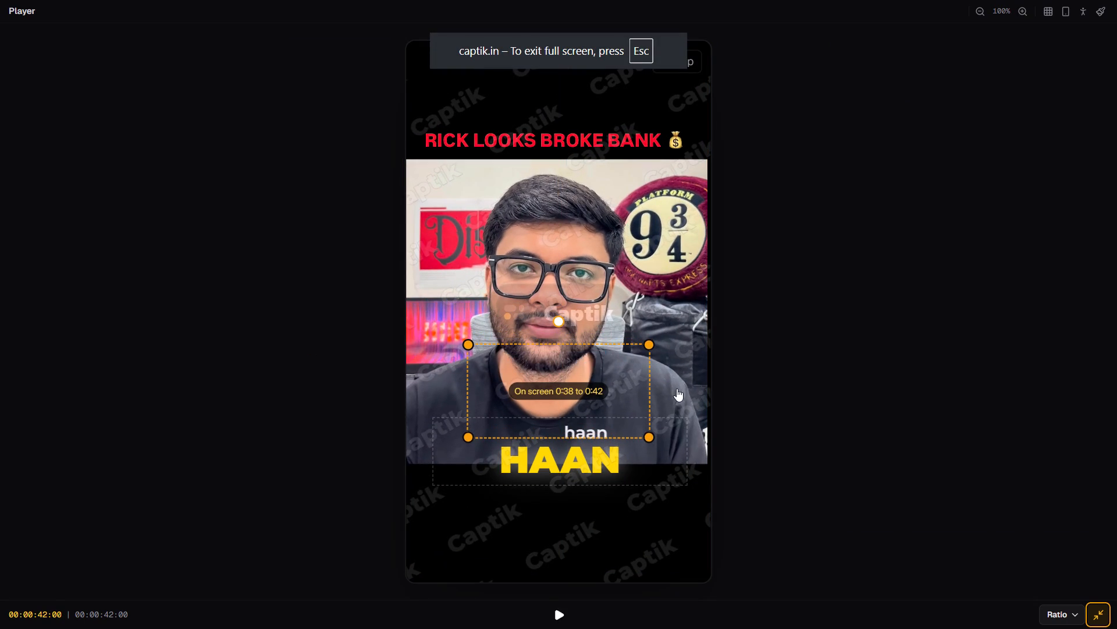
Replay parts of the video through to its end to check the repositioned Ask Button graphic.
key(space)
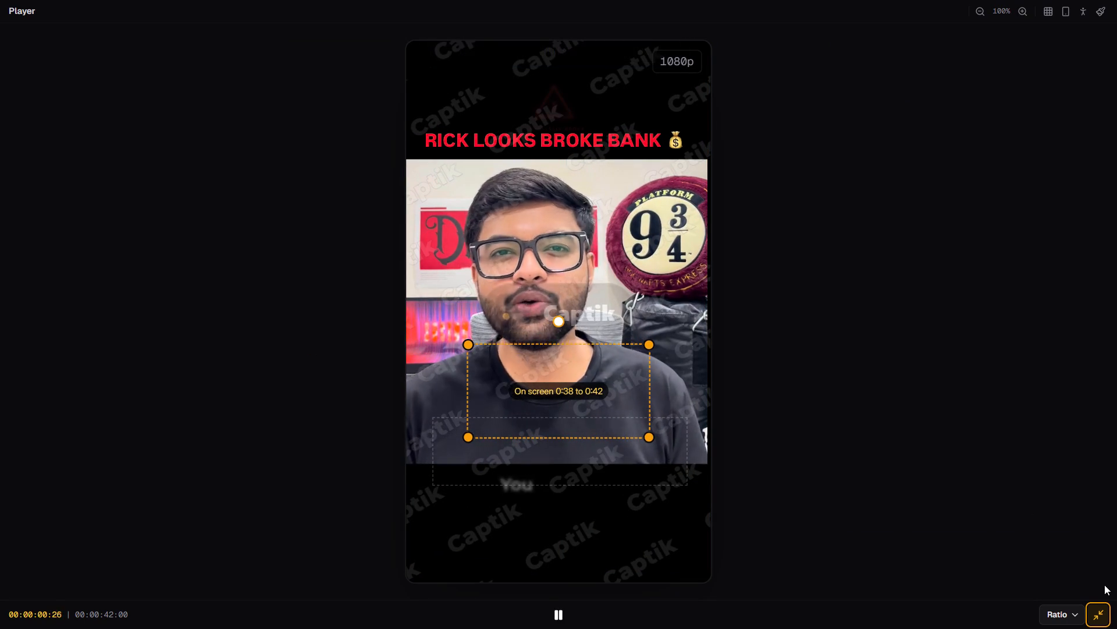
click(1107, 621)
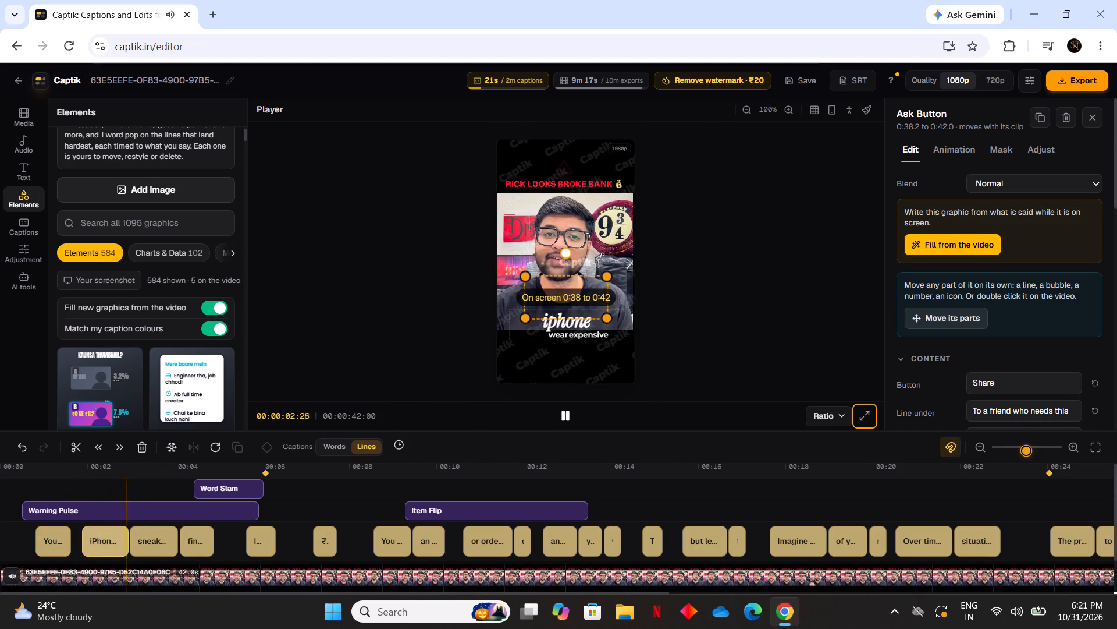
click(1028, 582)
key(space)
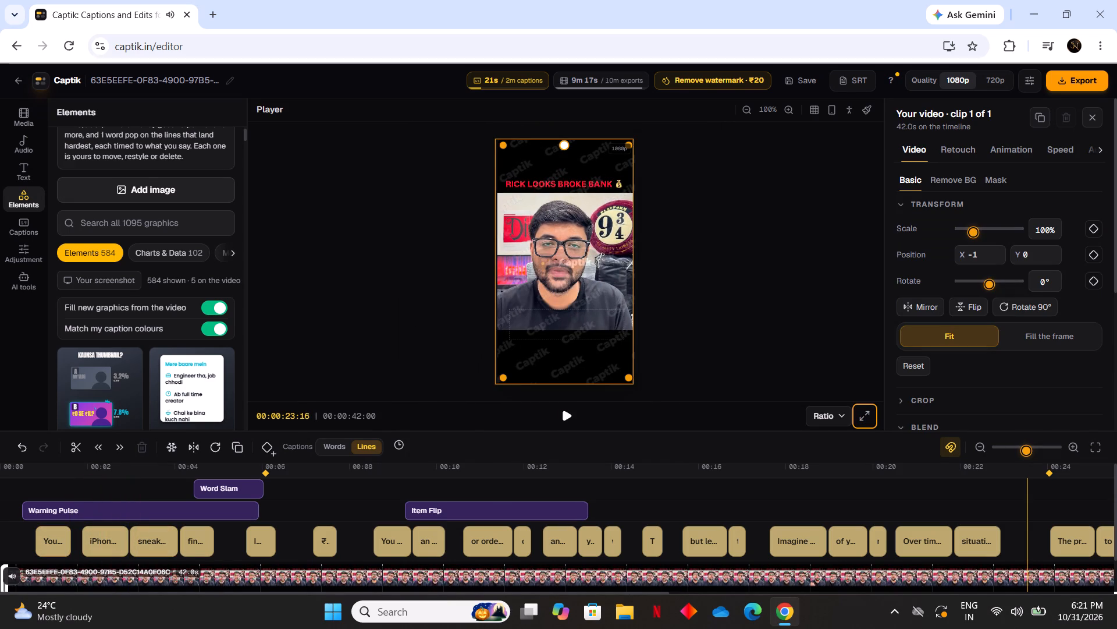
key(space)
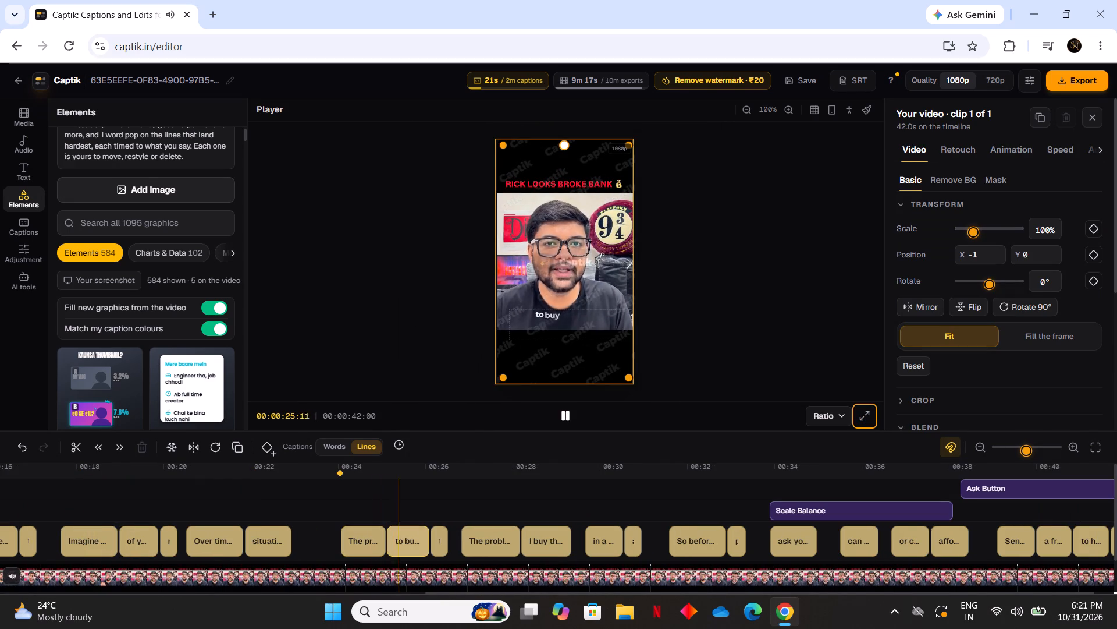
click(1047, 583)
key(space)
key(space)
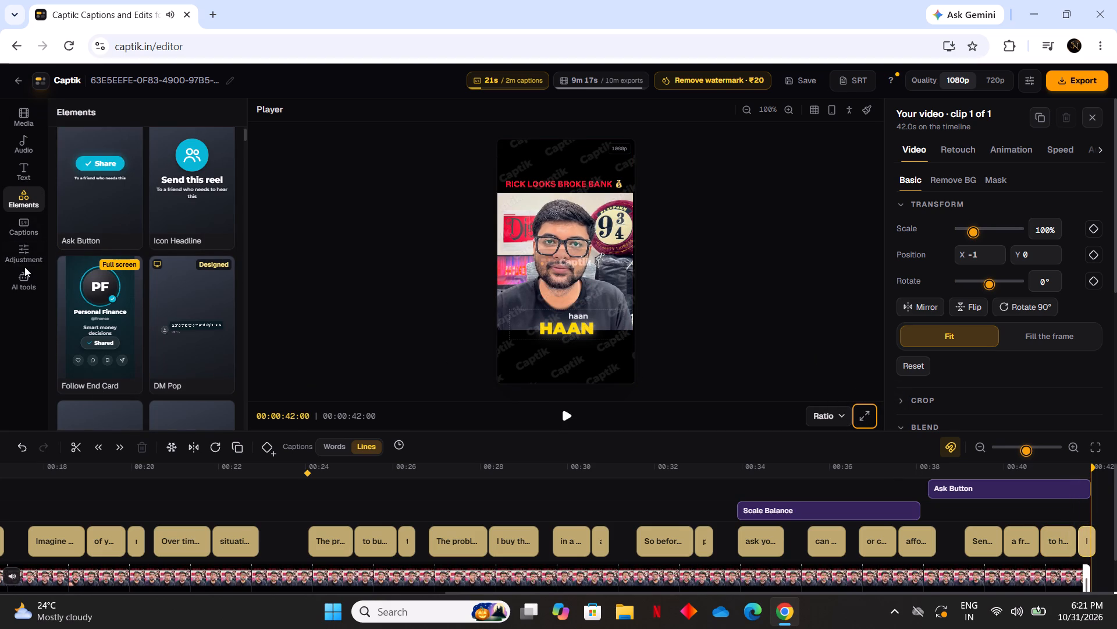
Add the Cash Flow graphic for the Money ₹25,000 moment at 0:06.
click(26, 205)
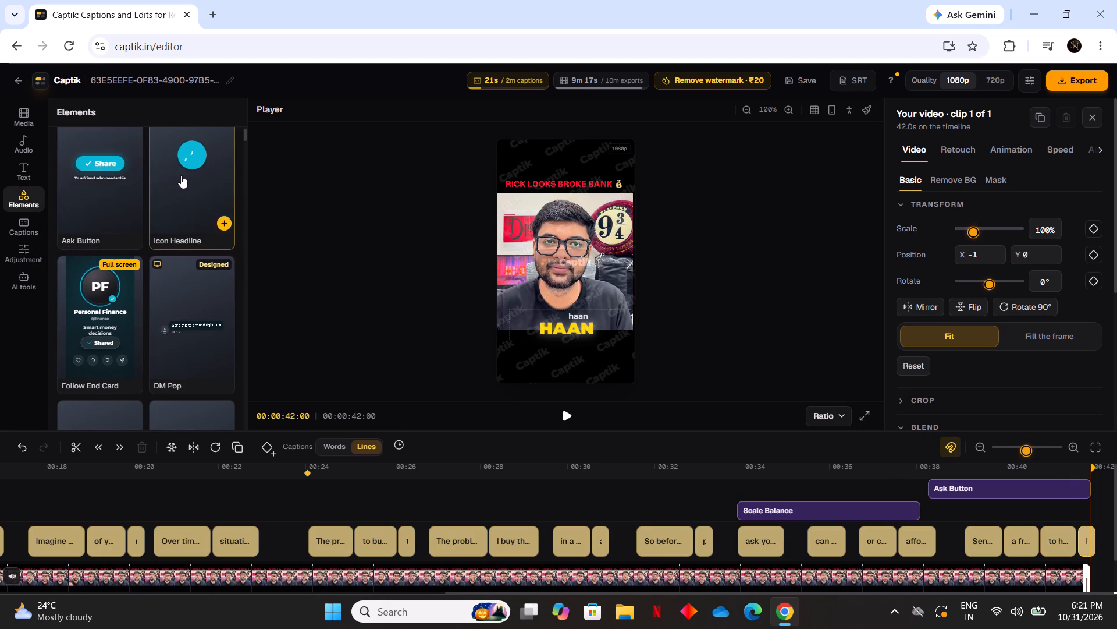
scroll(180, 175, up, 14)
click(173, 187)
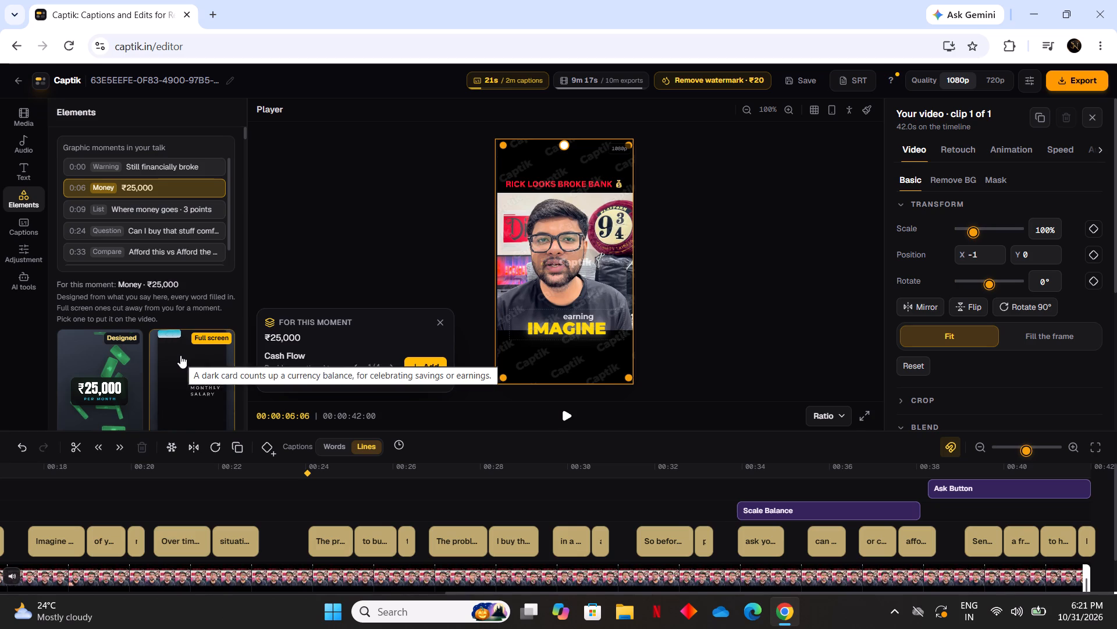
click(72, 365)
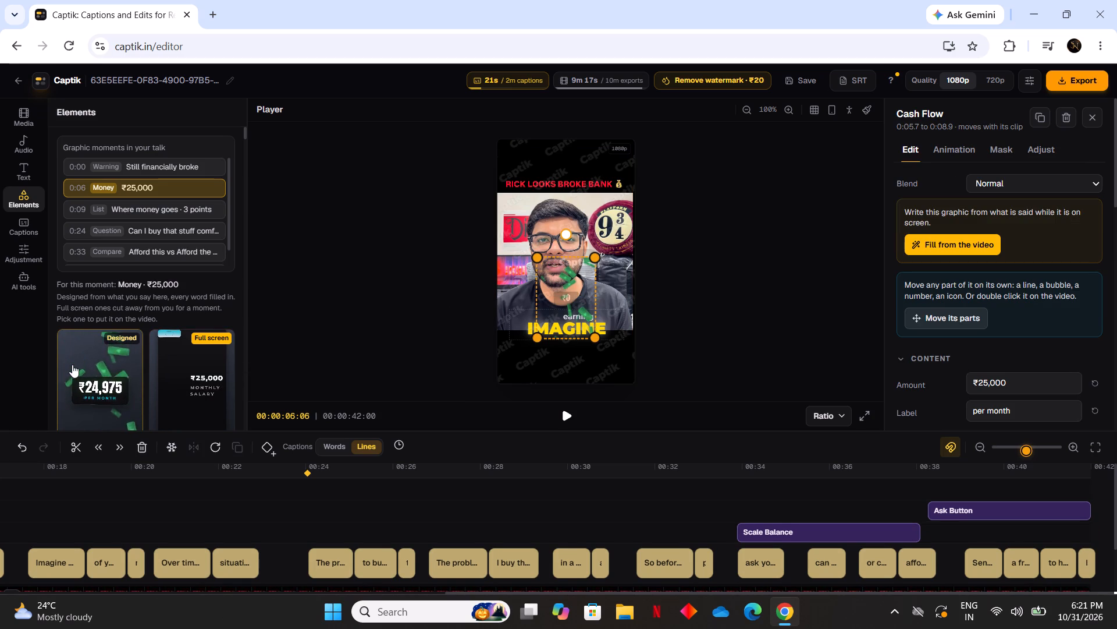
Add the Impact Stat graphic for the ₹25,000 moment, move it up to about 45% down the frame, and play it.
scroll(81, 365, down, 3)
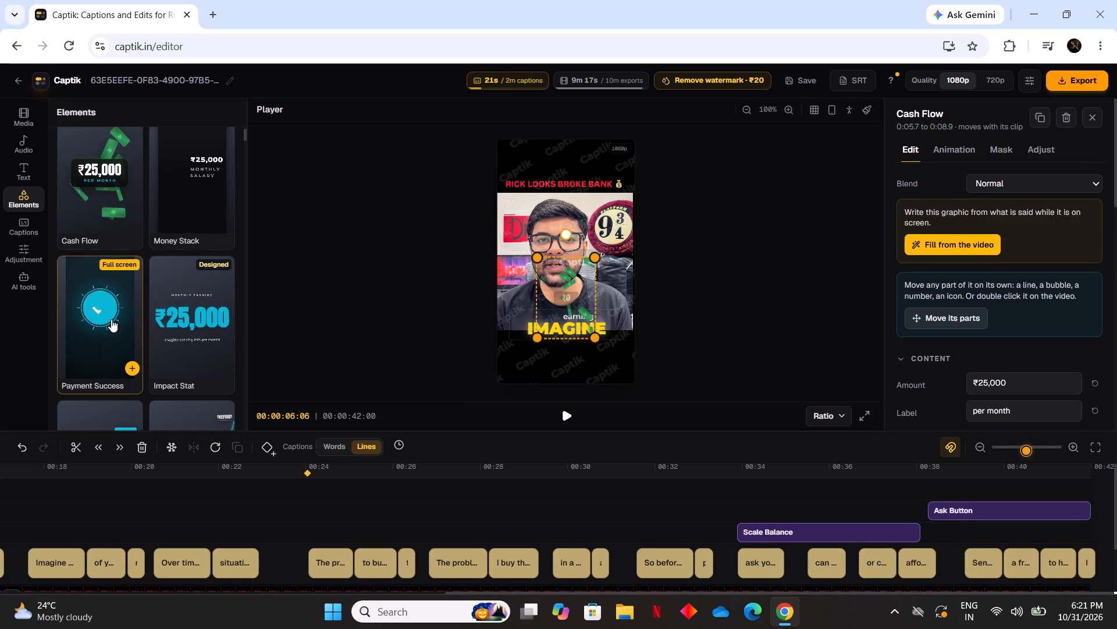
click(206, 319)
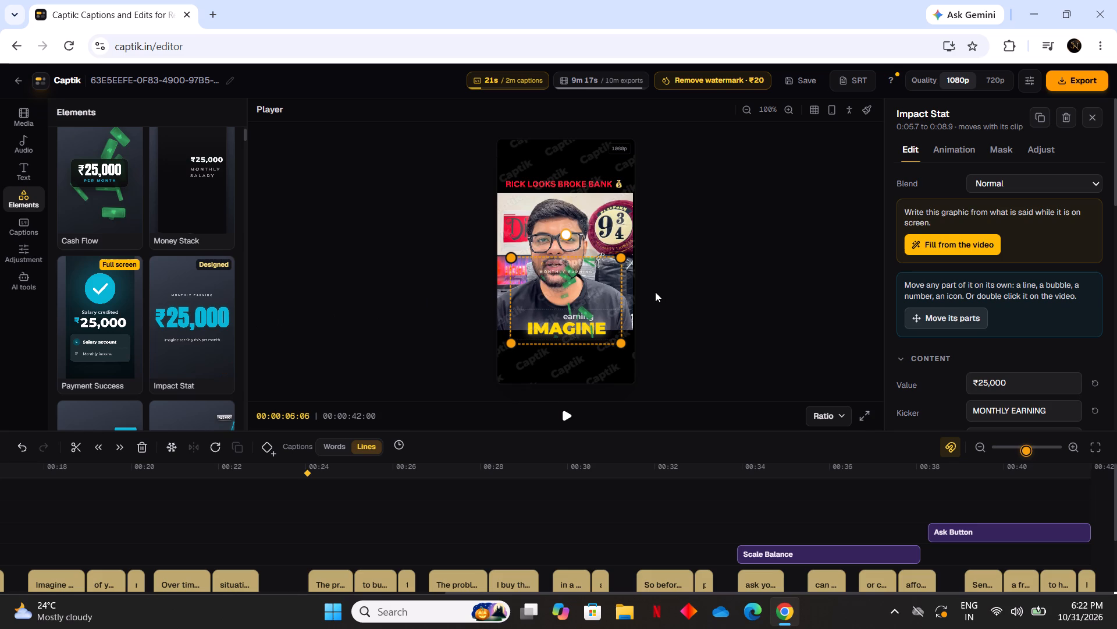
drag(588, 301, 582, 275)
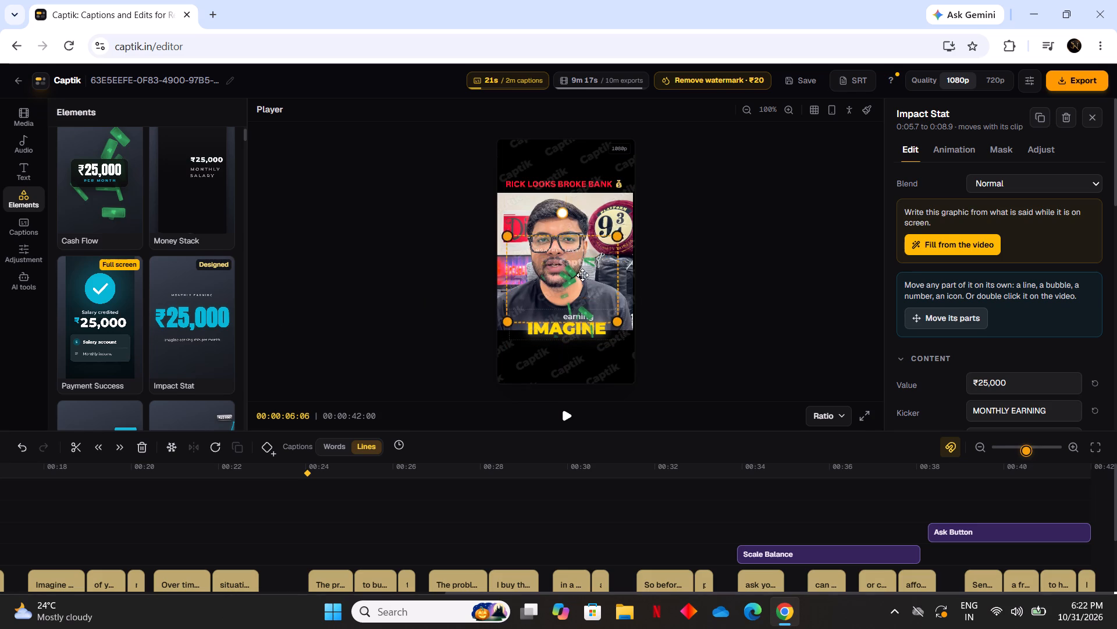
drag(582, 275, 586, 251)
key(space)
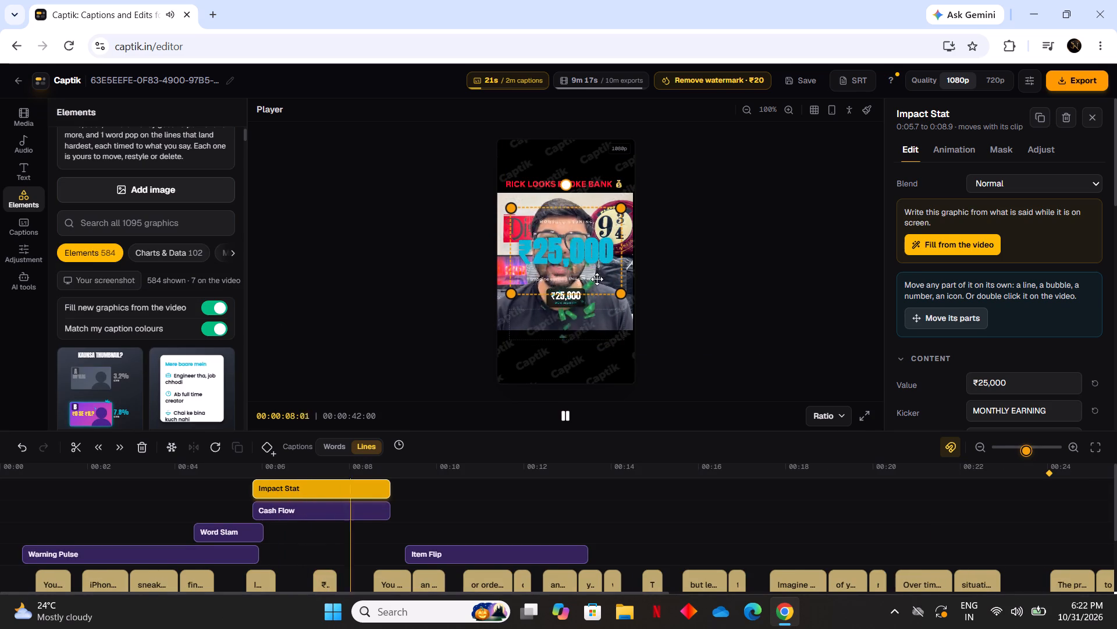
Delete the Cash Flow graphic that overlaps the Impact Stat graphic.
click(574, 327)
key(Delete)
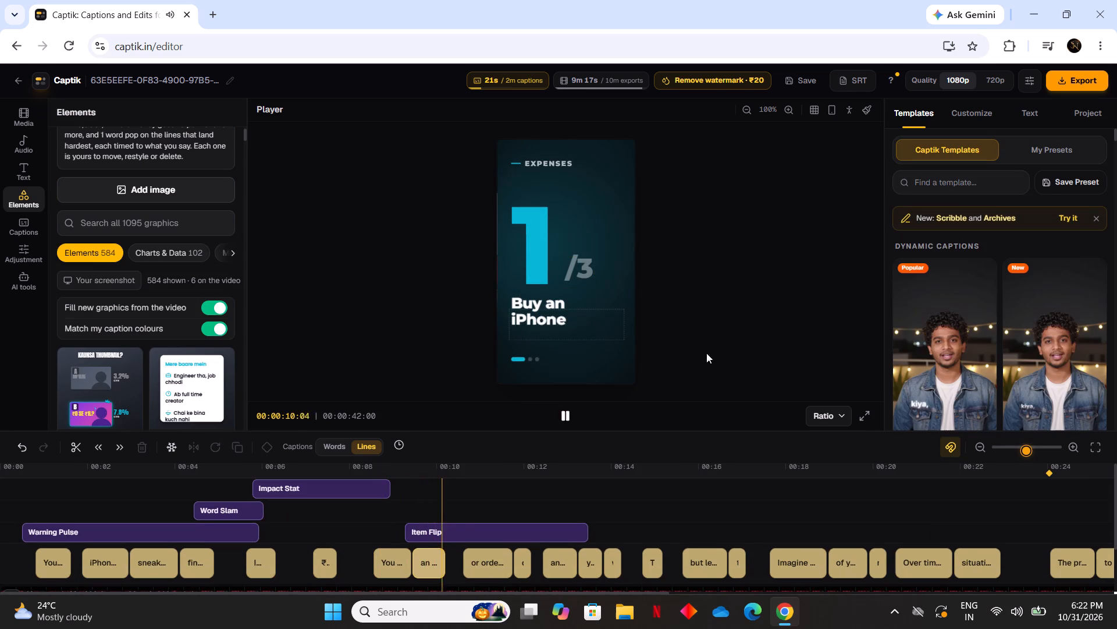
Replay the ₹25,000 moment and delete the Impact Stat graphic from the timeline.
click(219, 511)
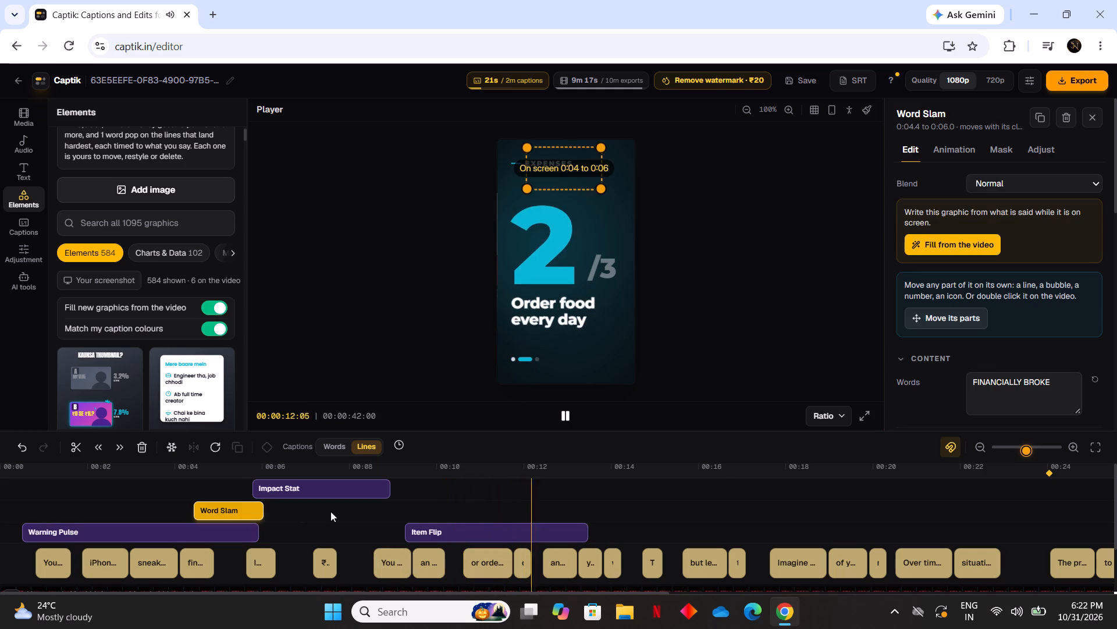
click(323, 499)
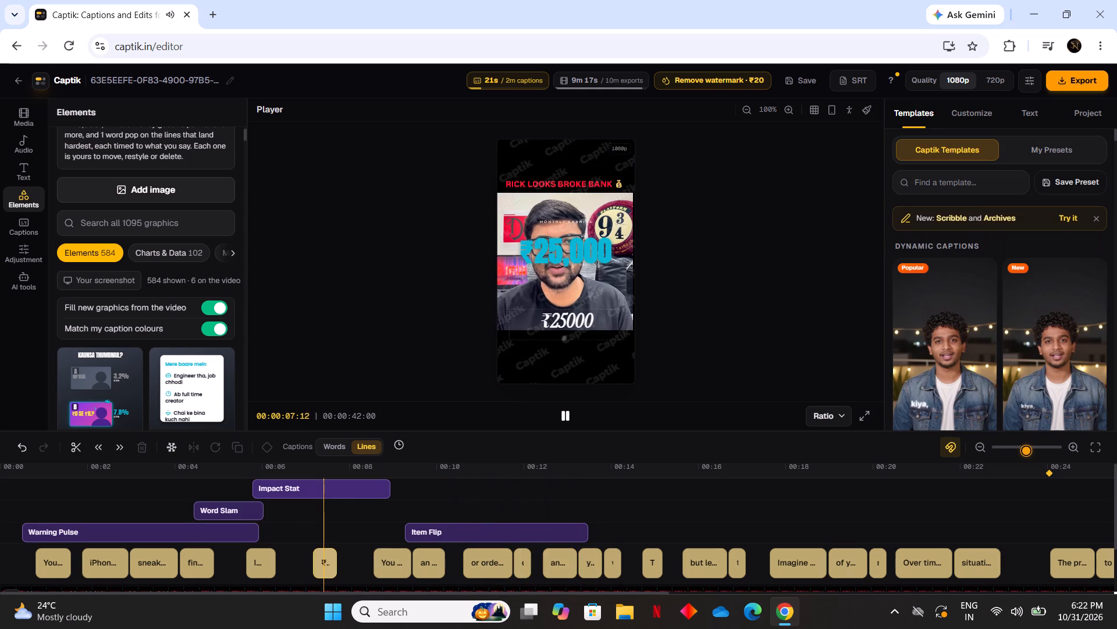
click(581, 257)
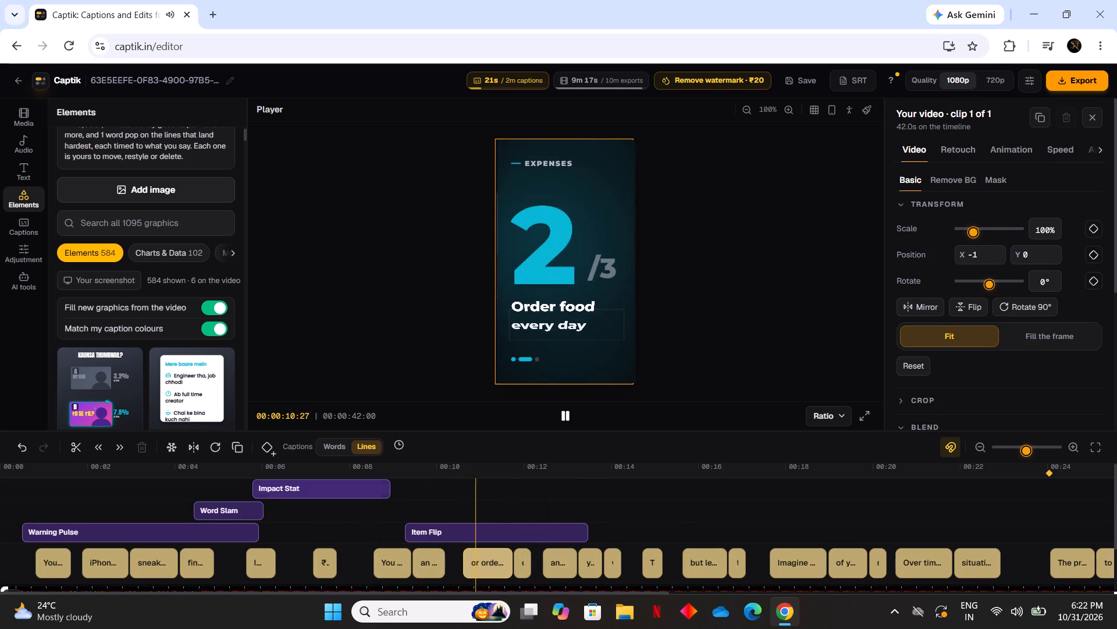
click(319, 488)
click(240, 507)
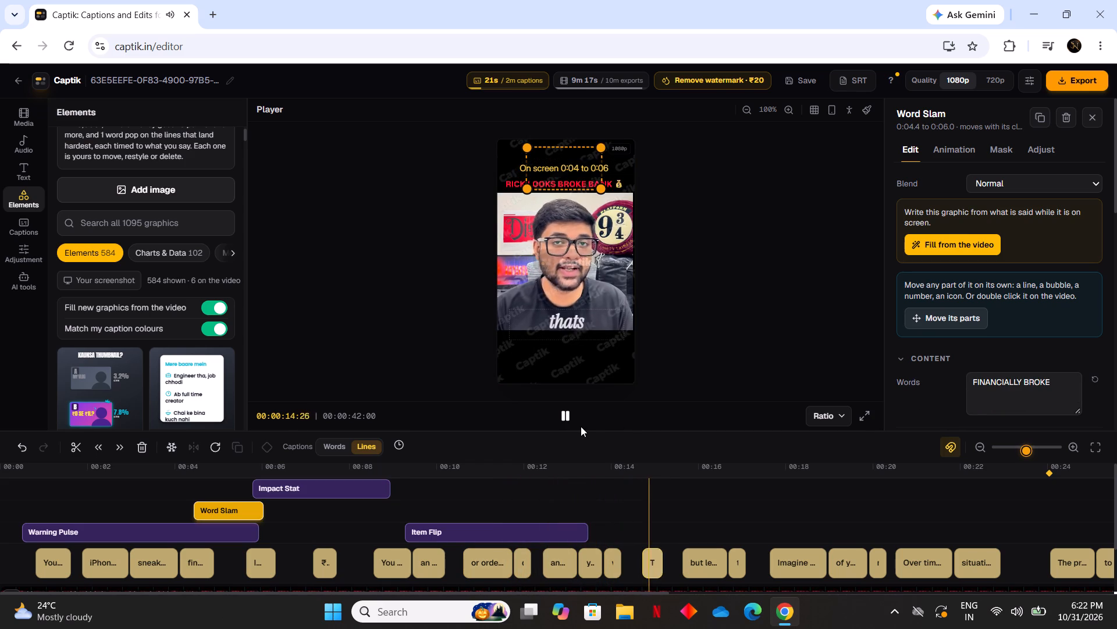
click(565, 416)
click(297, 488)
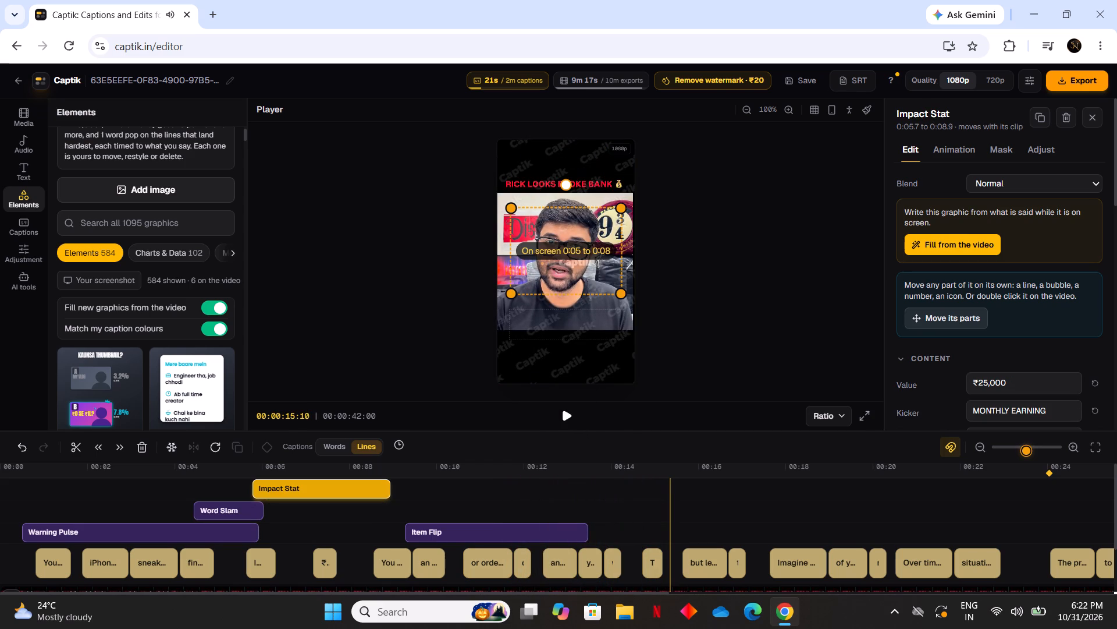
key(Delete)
Review the opening in the full-screen preview, from about 0:00 through to the first Expenses card.
click(240, 494)
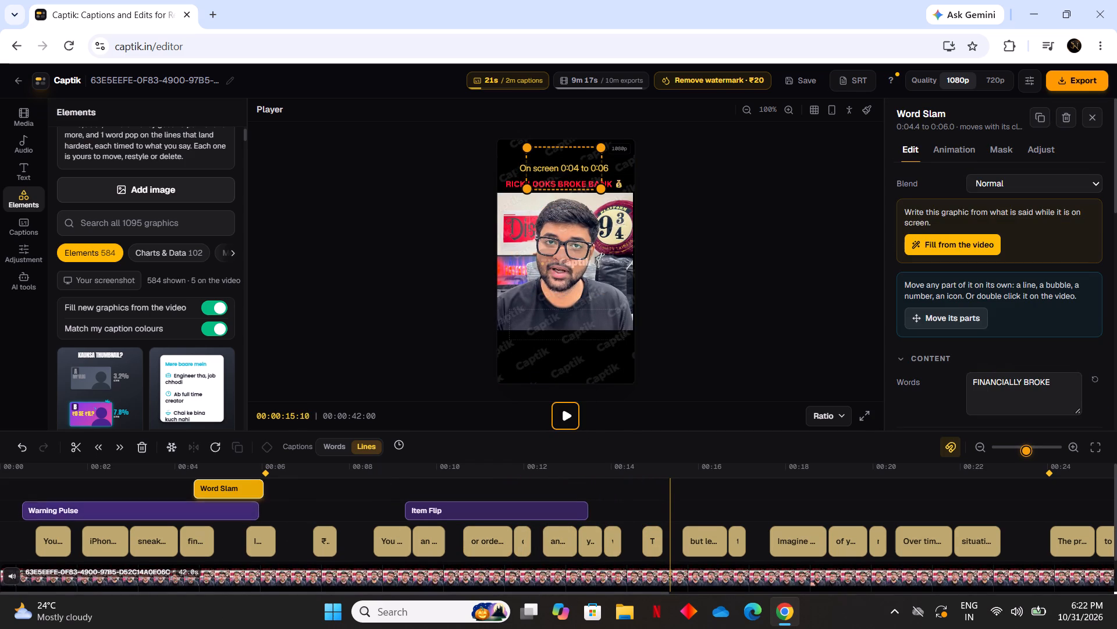
click(31, 585)
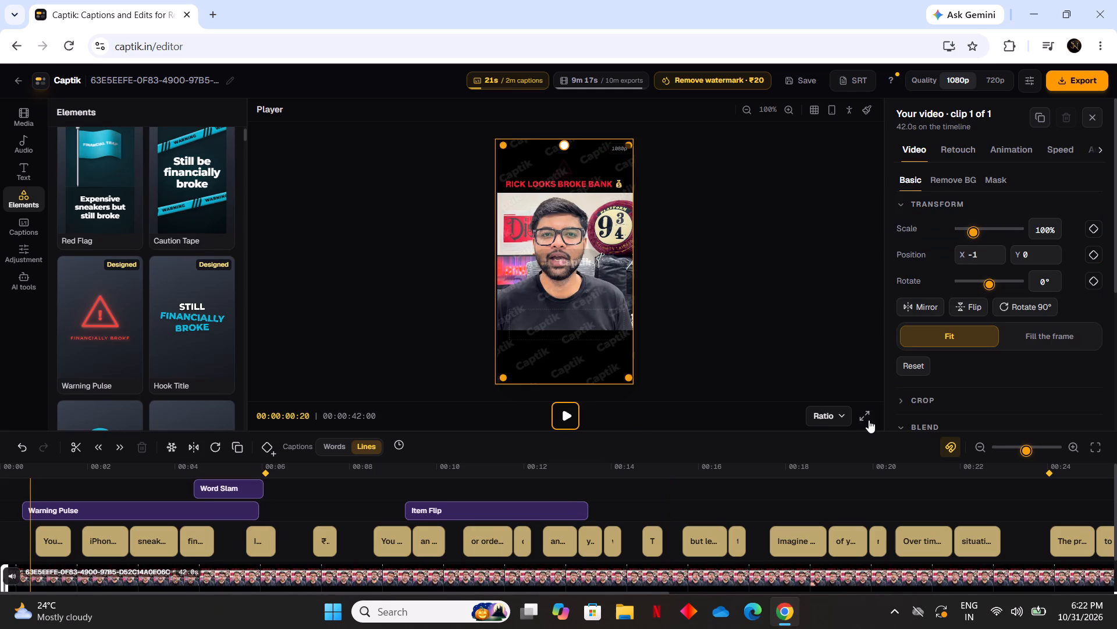
click(859, 412)
key(space)
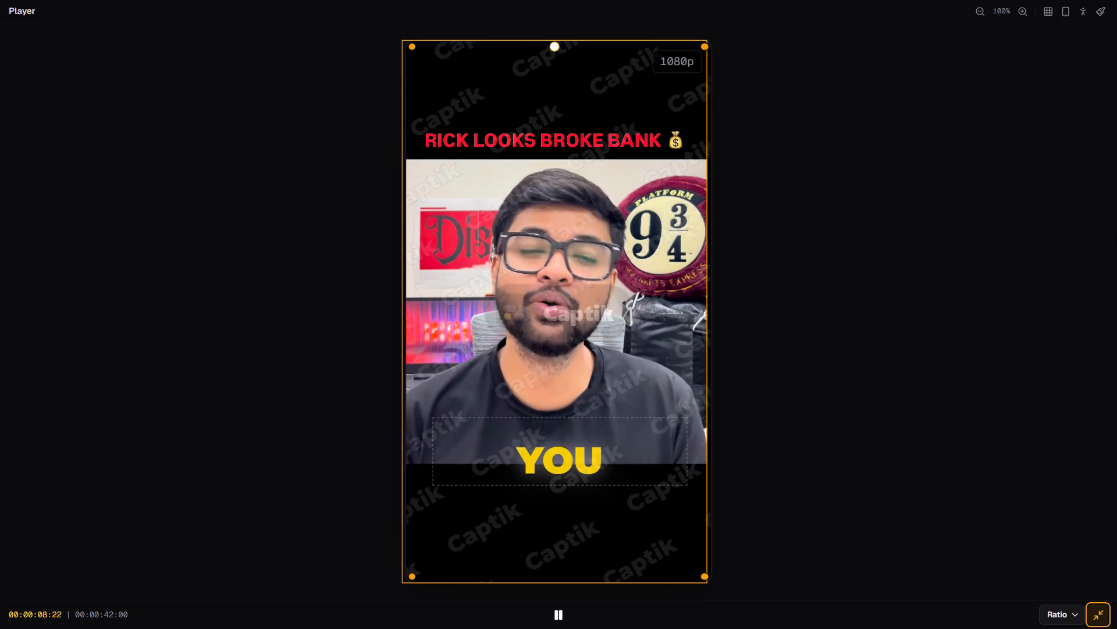
key(space)
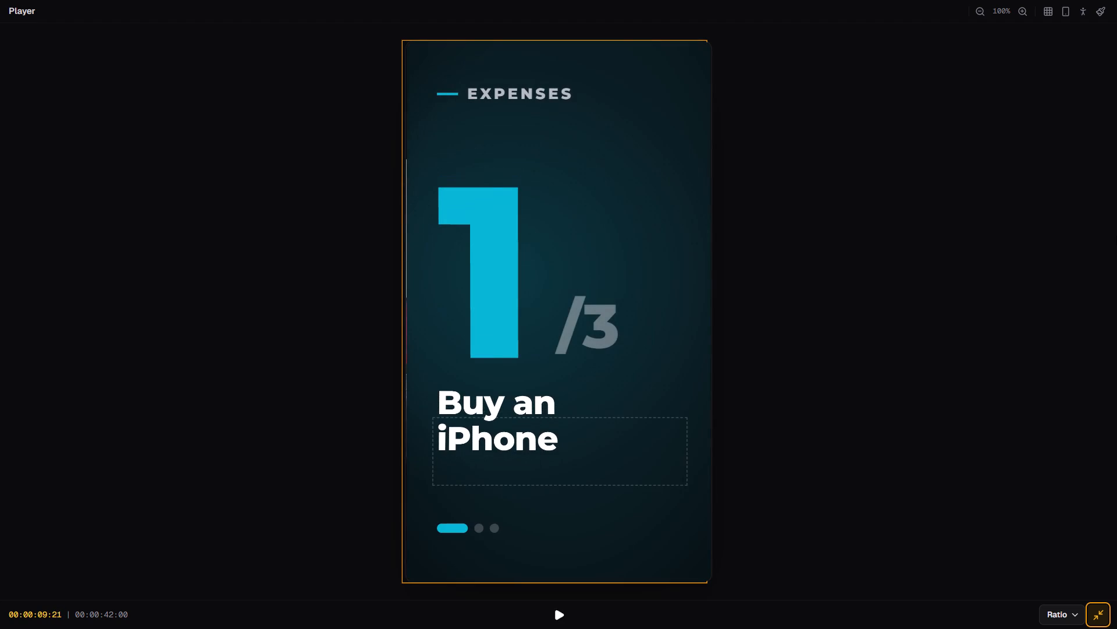
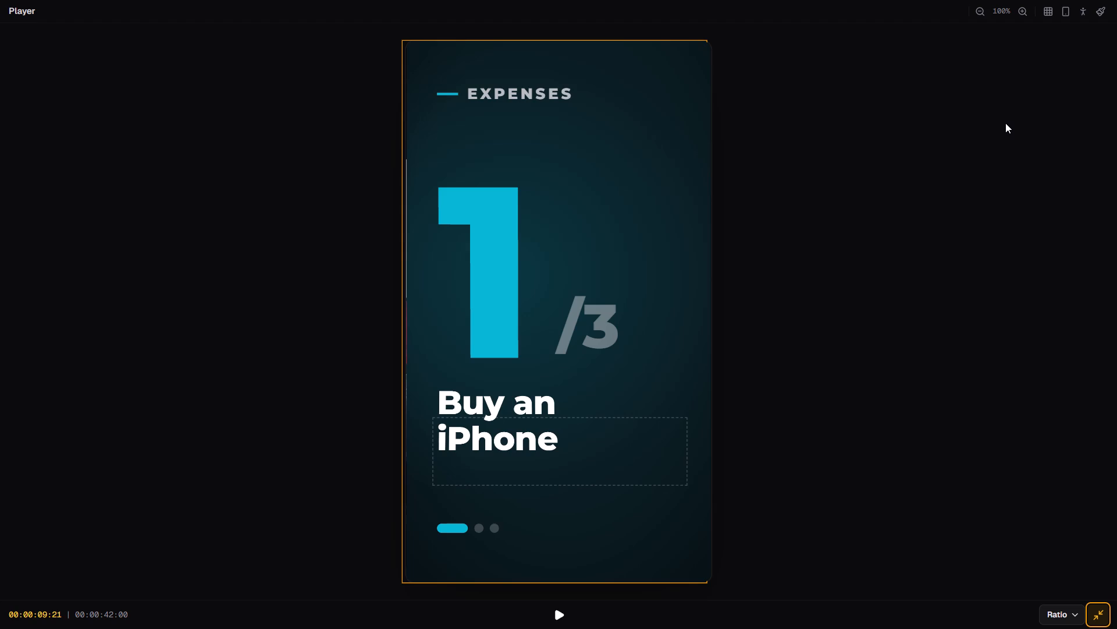
Play the video on from the first Expenses card through the later graphics, in the full-screen preview and the editor.
click(555, 624)
click(1102, 616)
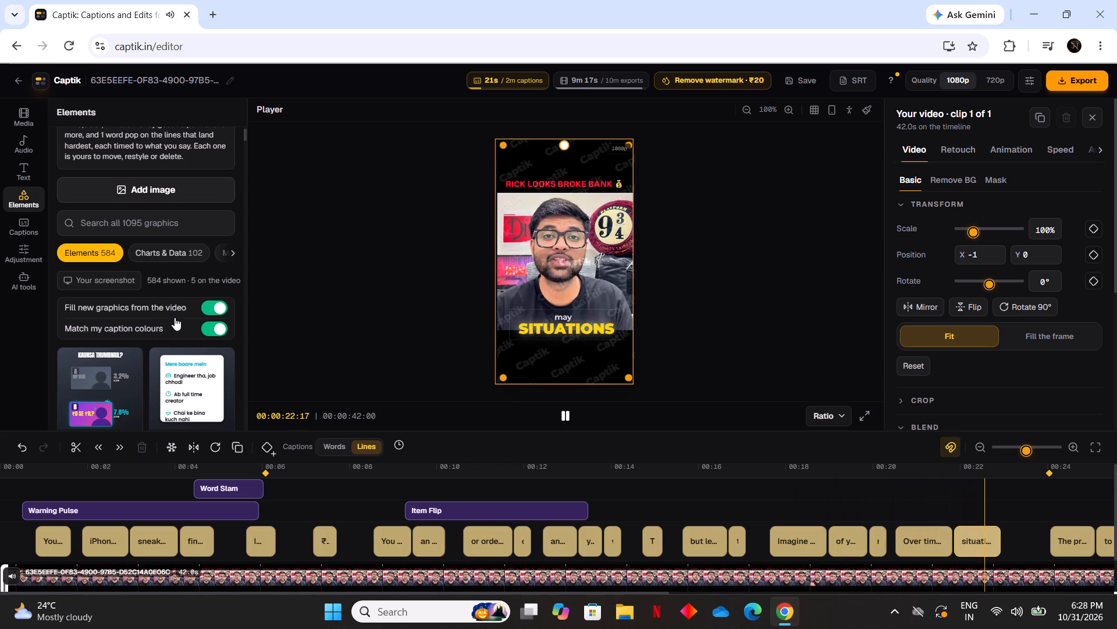
scroll(175, 317, up, 4)
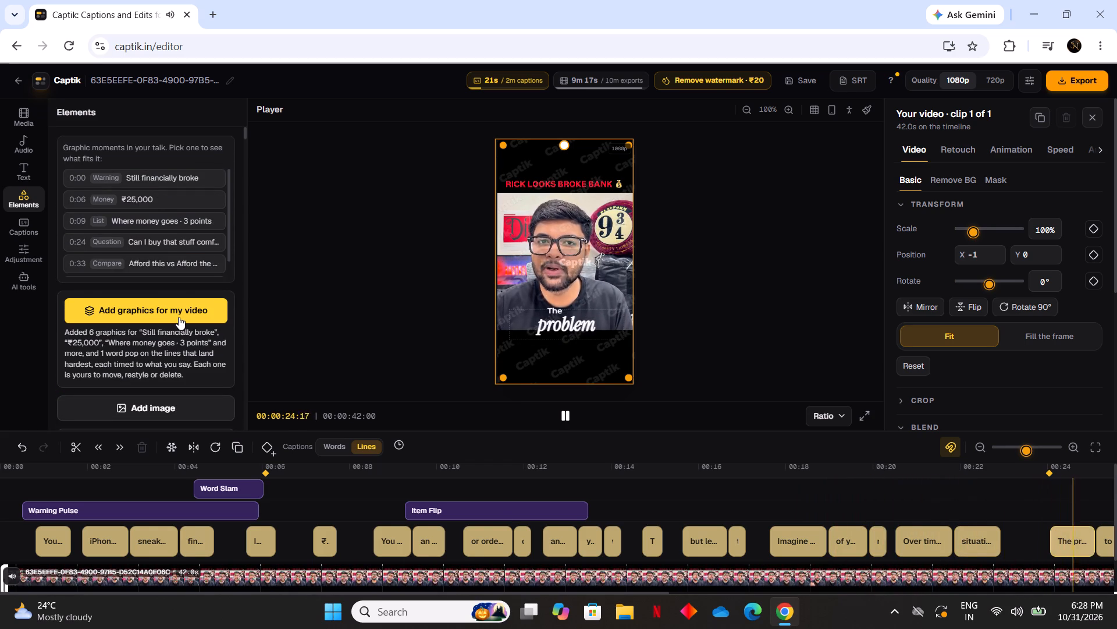
scroll(179, 317, up, 1)
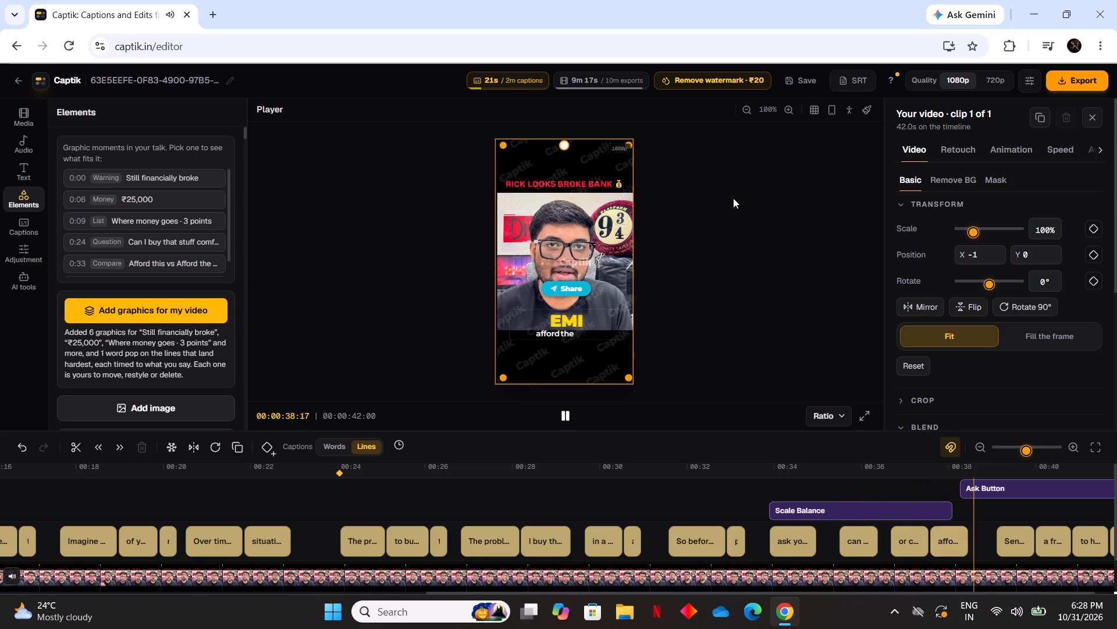
click(873, 412)
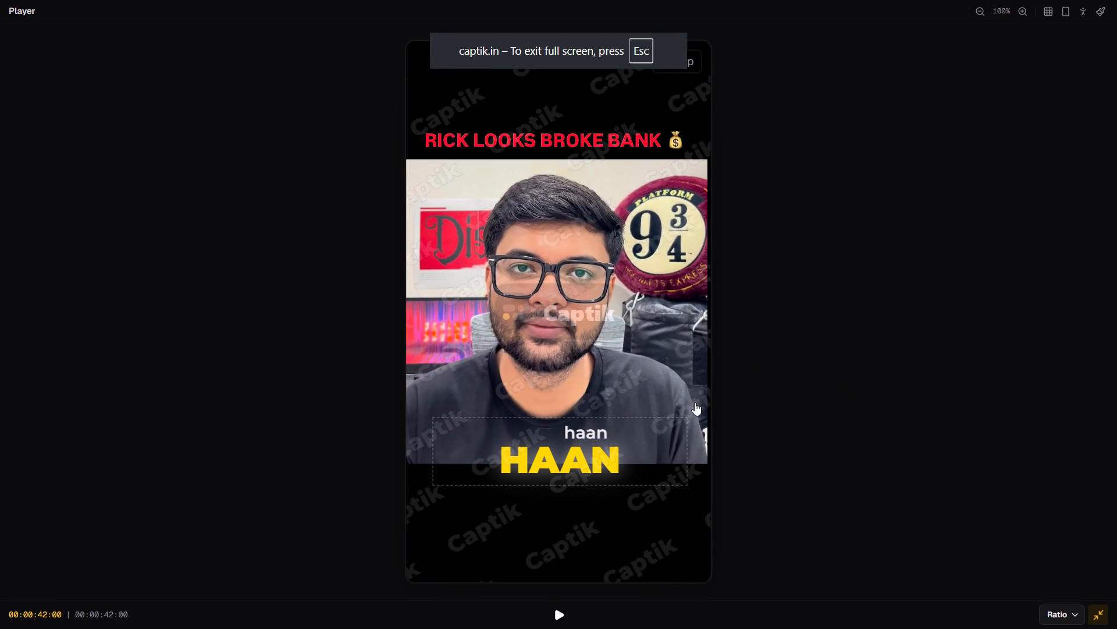
Leave the full-screen preview and check the last two captions at the end of the timeline.
click(580, 370)
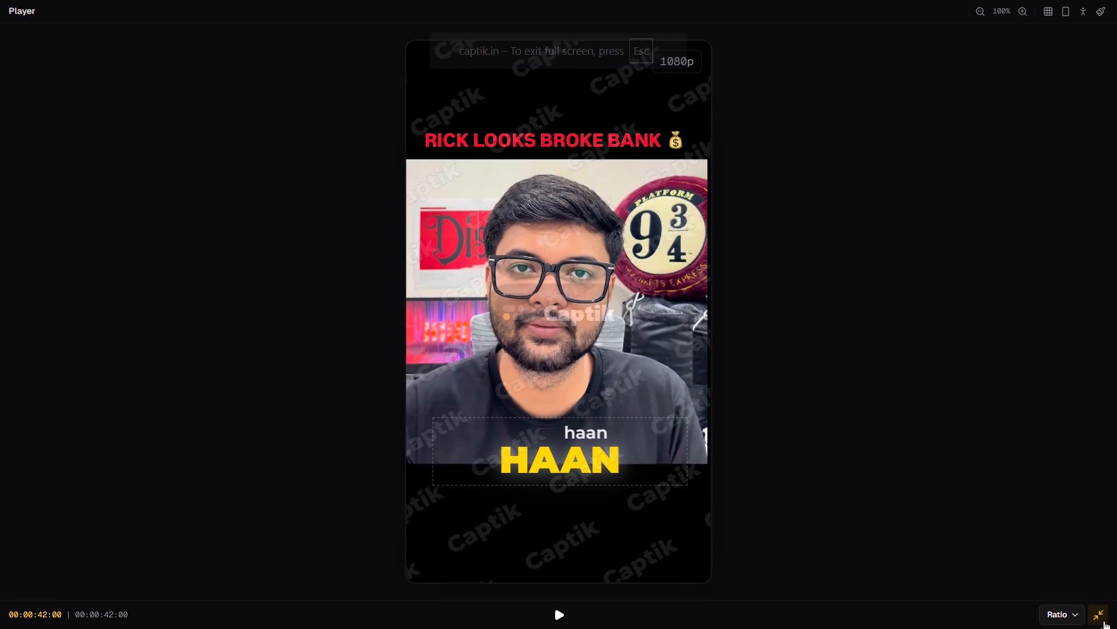
click(1103, 621)
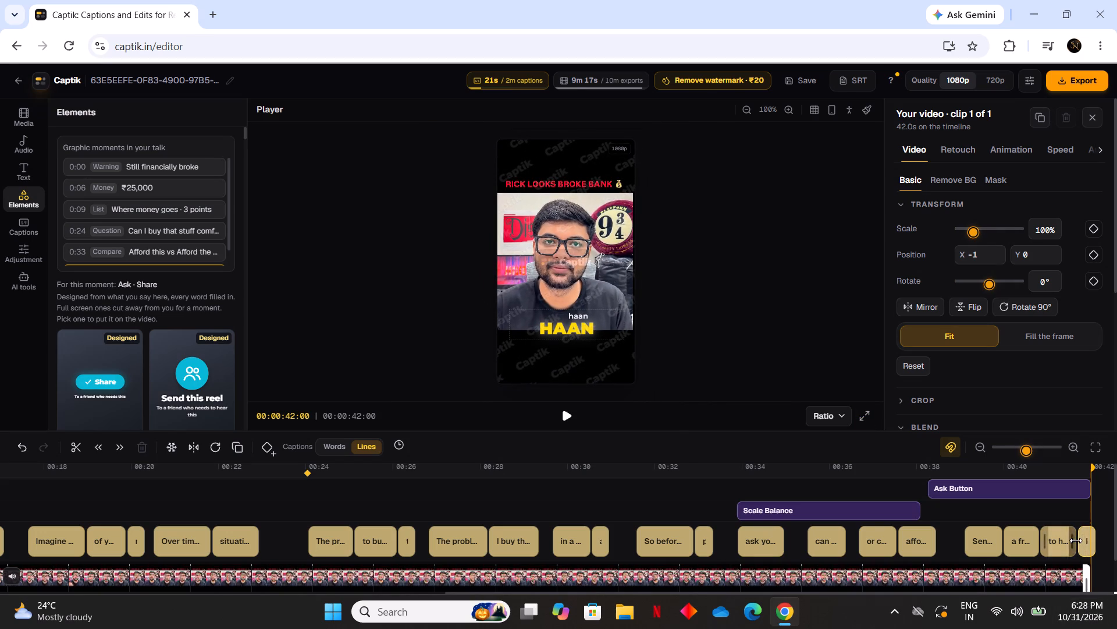
click(1086, 540)
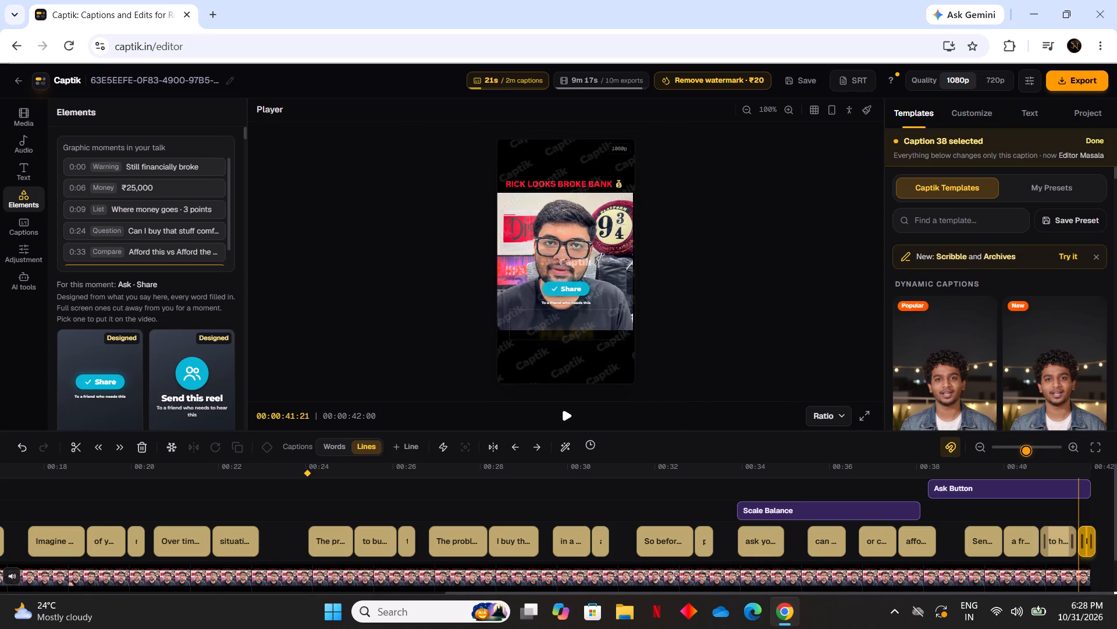
click(1062, 543)
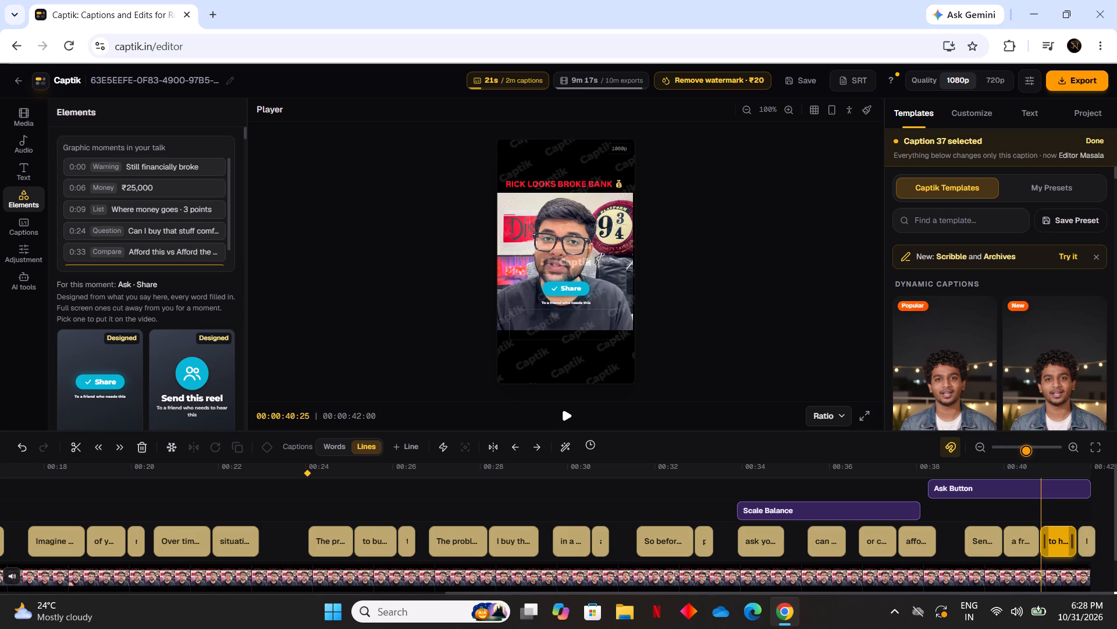
Extend the start of the "The problem" caption back to about 0:26 on the timeline.
drag(1043, 585, 1054, 580)
scroll(1059, 547, up, 9)
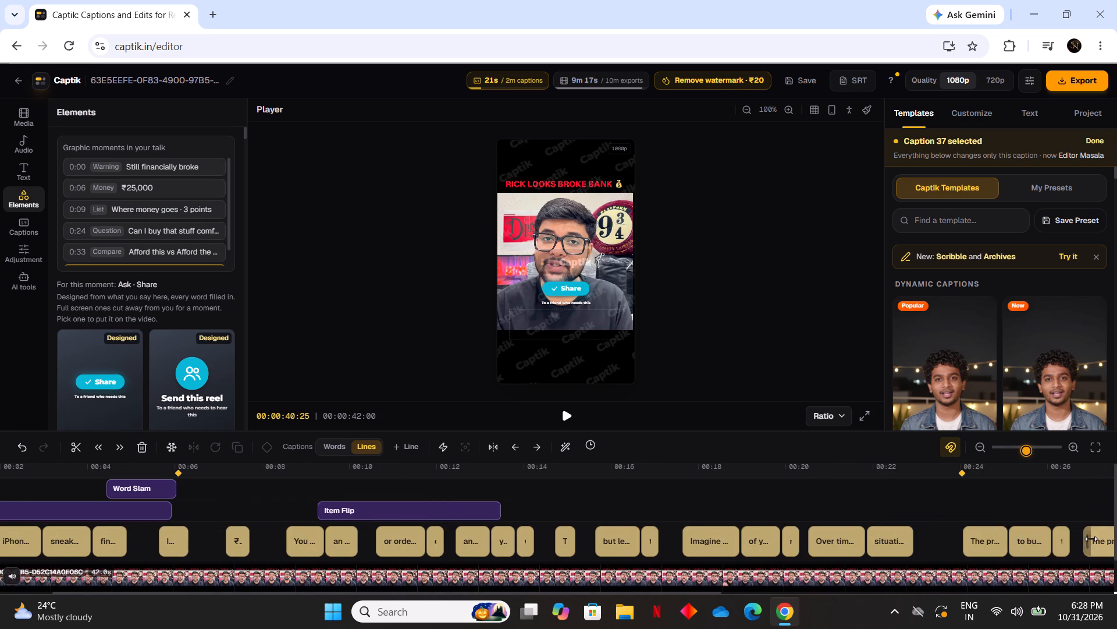
drag(1085, 540, 970, 541)
Scrub the preview between about 0:25 and 0:27 to check the captions around "The problem".
drag(1022, 506, 821, 508)
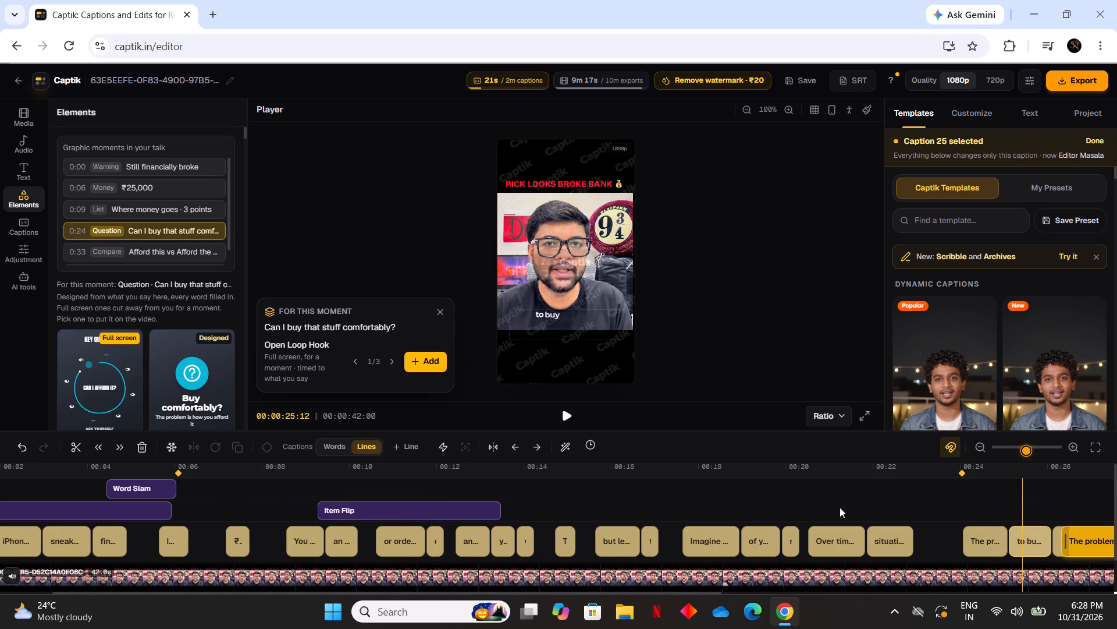
drag(1016, 503, 1105, 501)
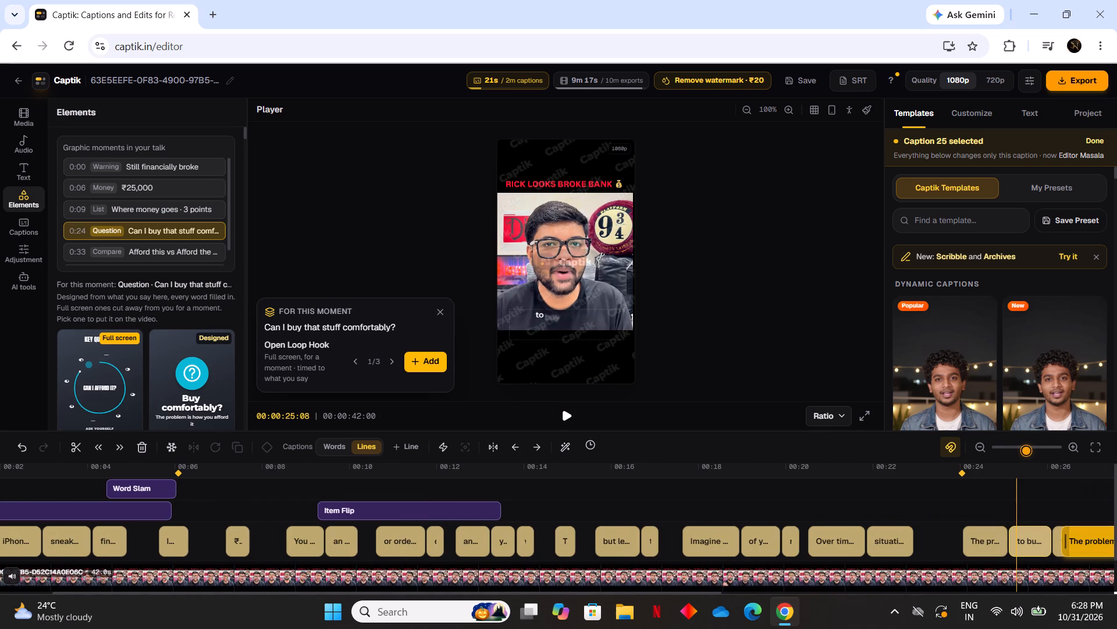
click(1111, 582)
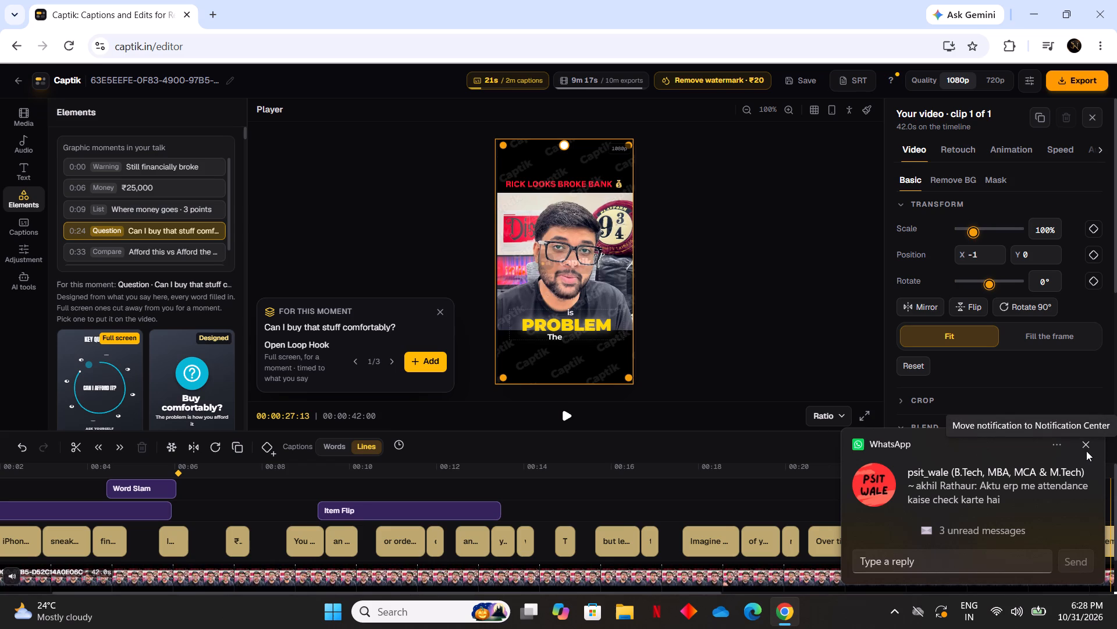
Dismiss the WhatsApp notifications covering the timeline.
click(1086, 447)
drag(1108, 510, 1102, 510)
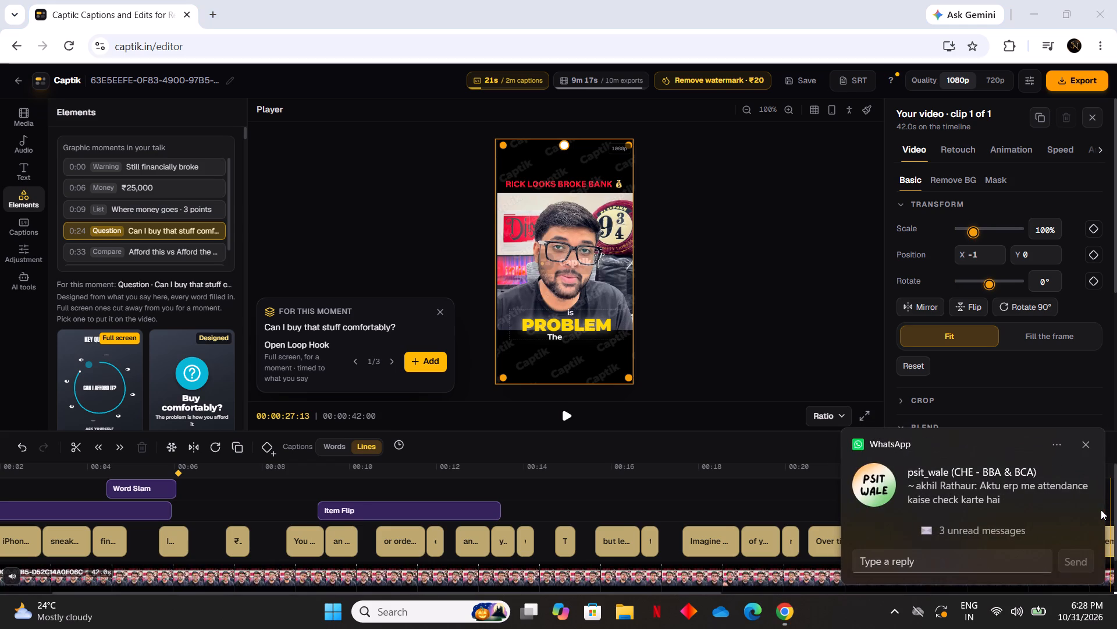
click(1088, 440)
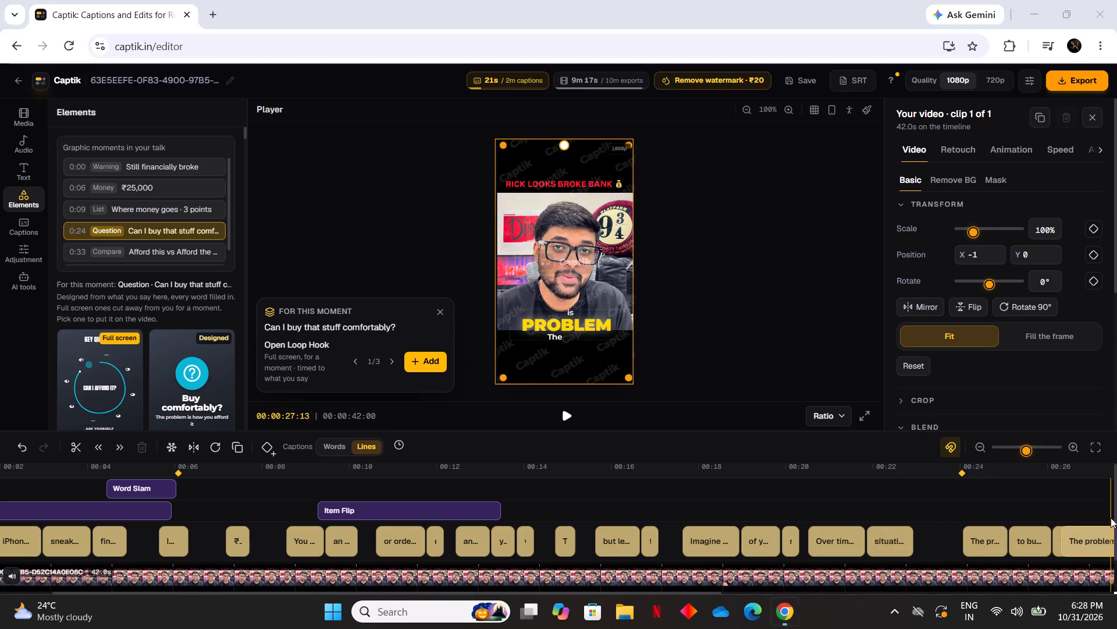
Inspect the captions from about 0:24 to 0:26 one by one, ending with the "The problem" caption selected.
drag(1112, 516, 989, 551)
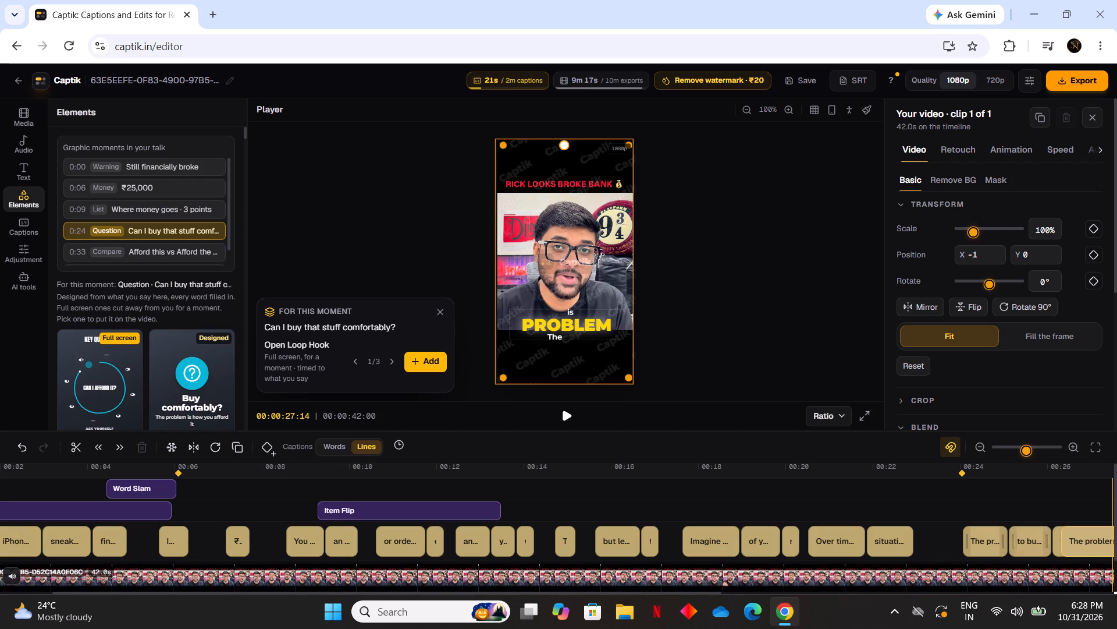
drag(989, 551, 986, 552)
click(956, 539)
click(981, 538)
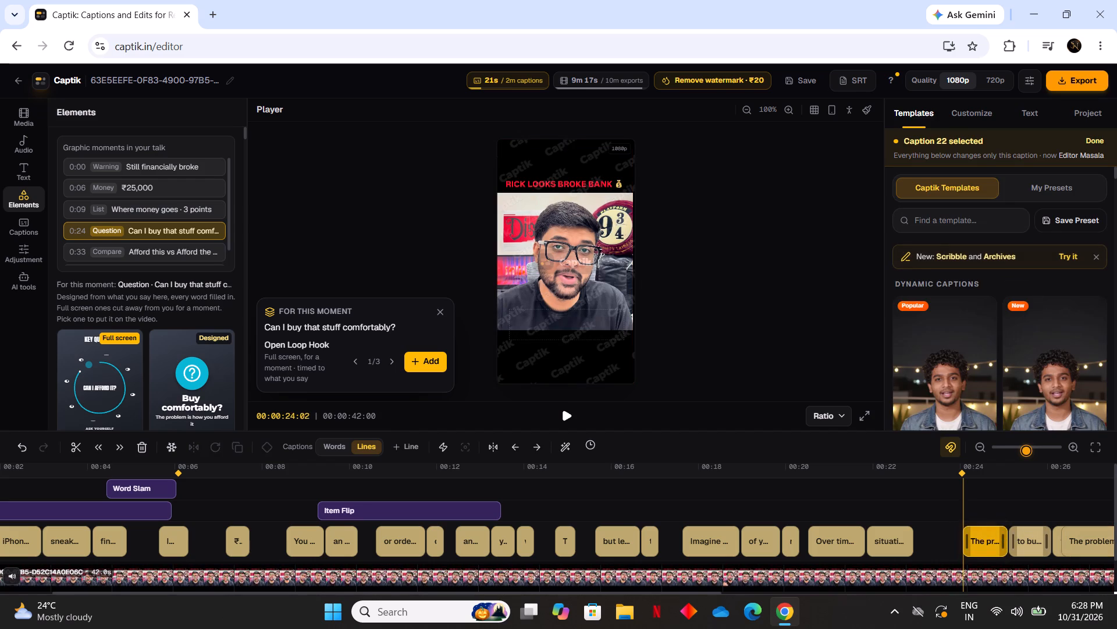
click(1033, 542)
triple_click(1077, 536)
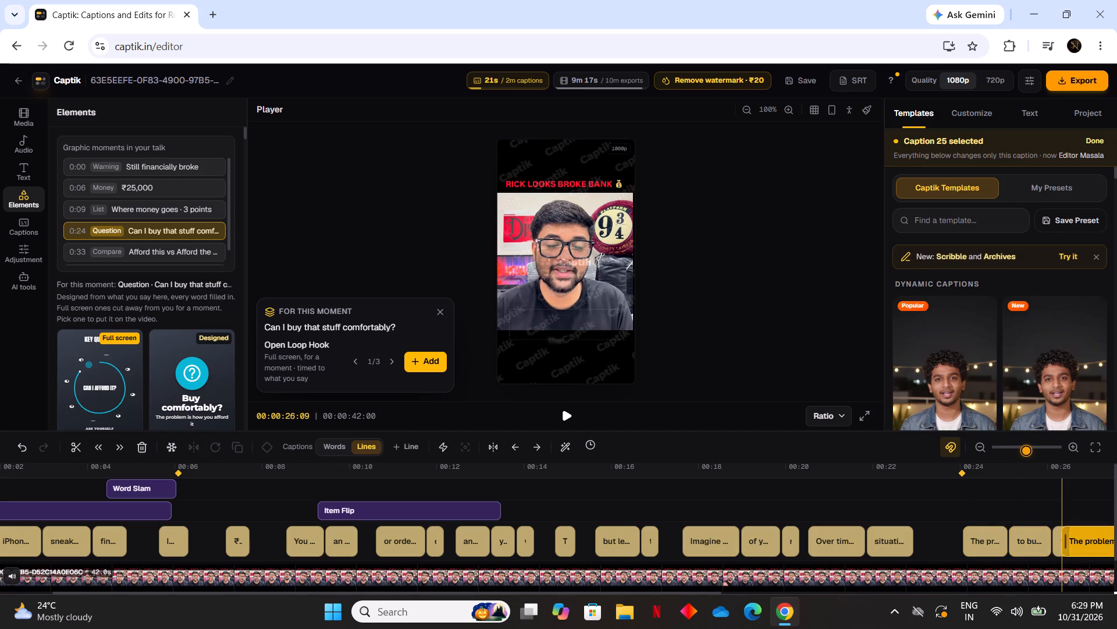
right_click(1086, 537)
click(794, 334)
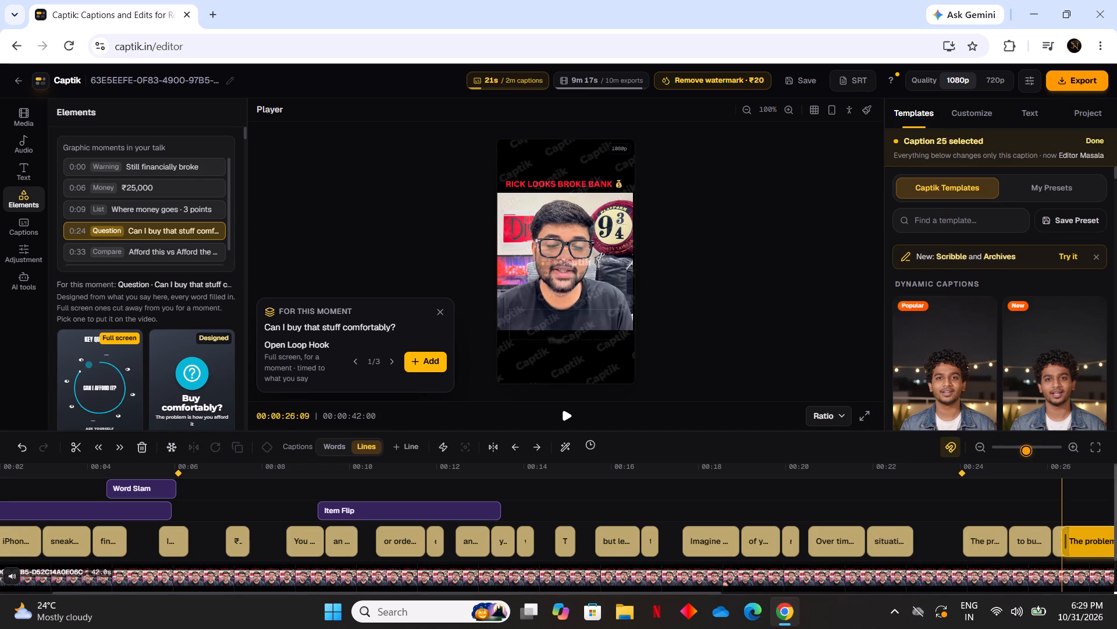
Examine the frames and captions around the question moment, from about 0:24 to 0:26 on the timeline.
drag(1062, 587, 1046, 587)
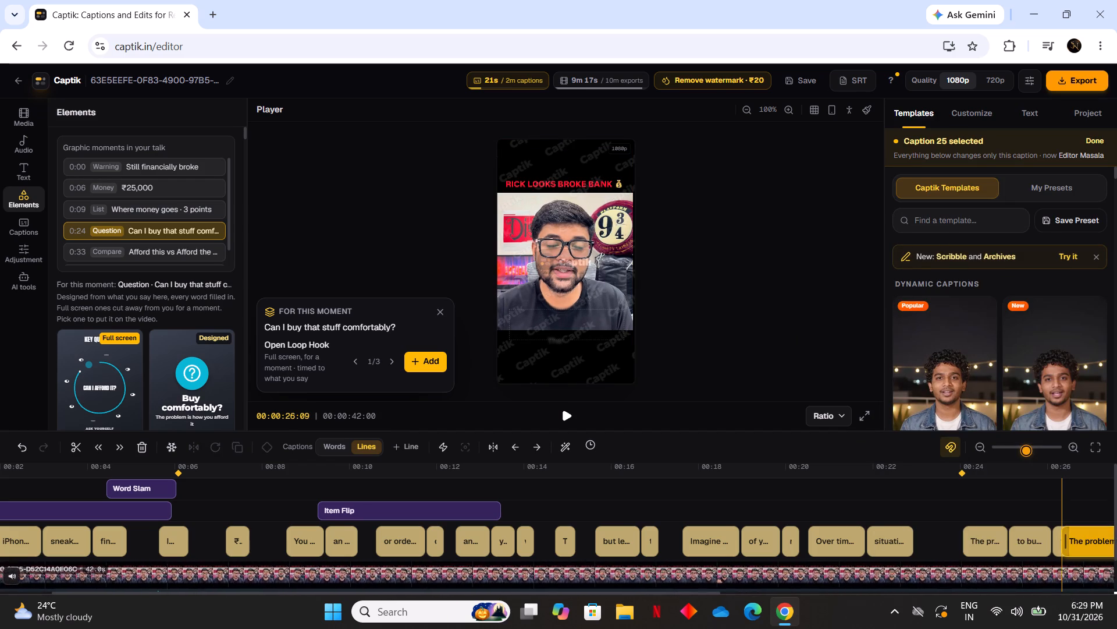
drag(1046, 587, 400, 591)
click(991, 514)
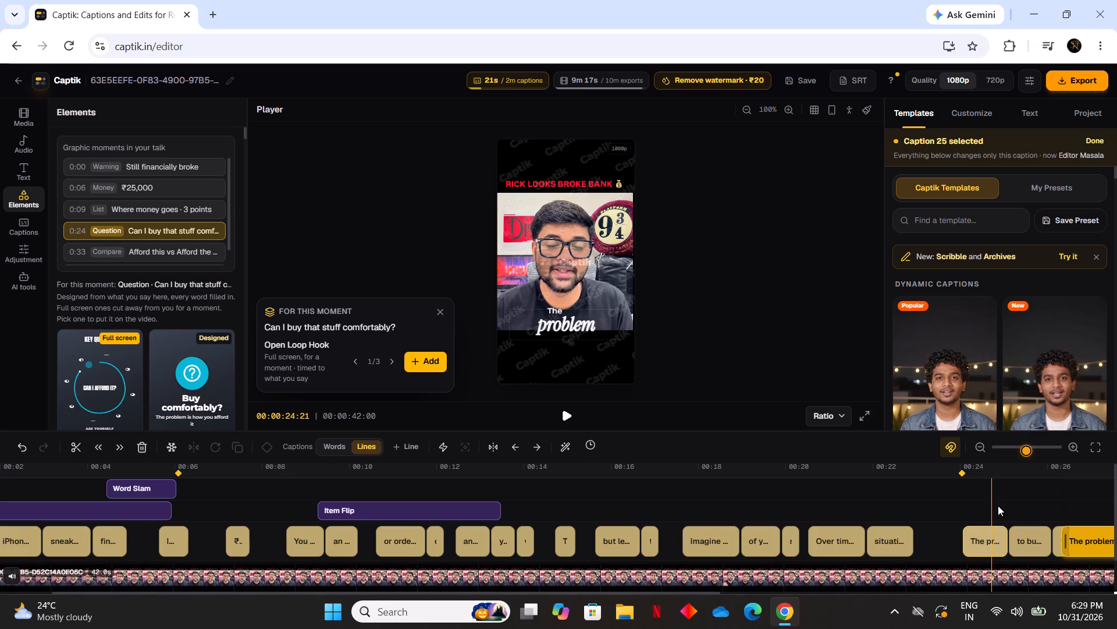
drag(990, 506, 1108, 509)
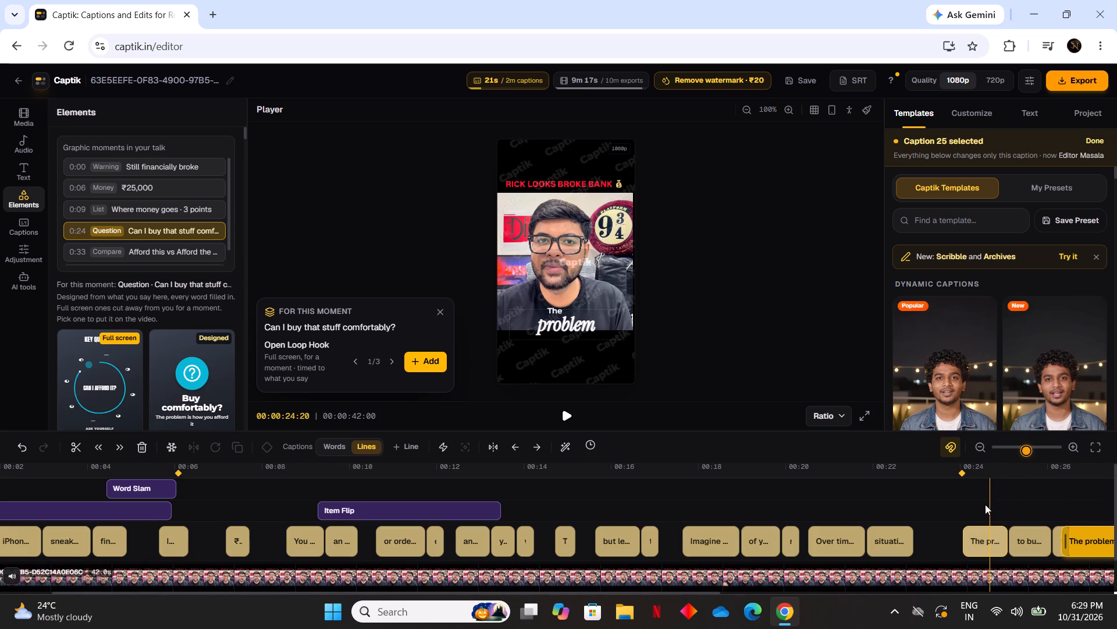
drag(986, 504, 1033, 507)
click(1087, 535)
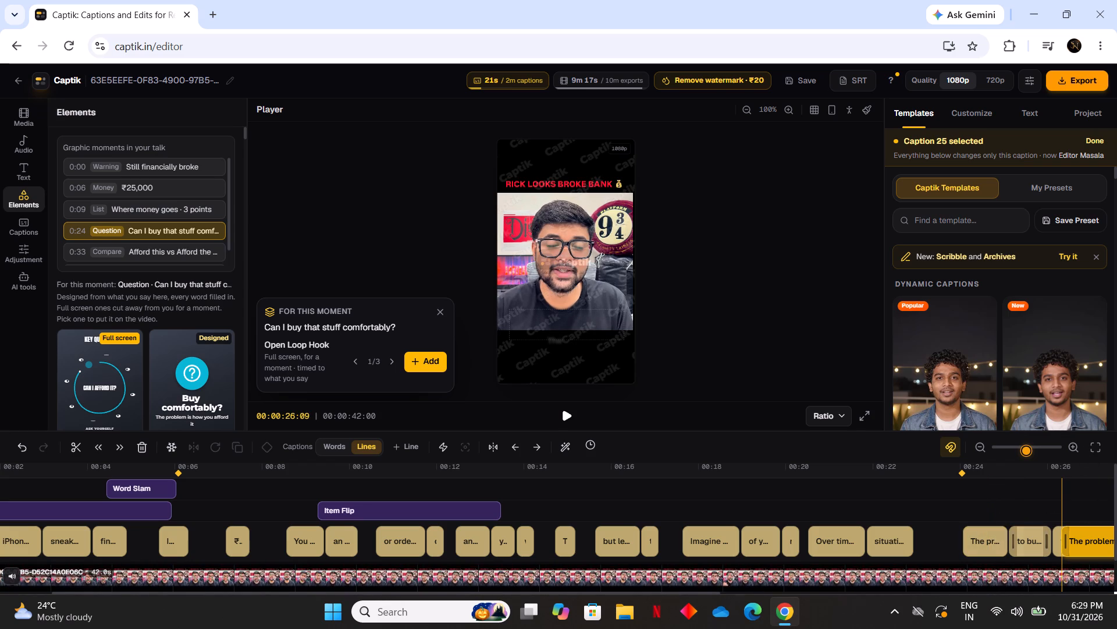
click(1091, 585)
Delete the last caption, "Haan", at about 0:41 near the end of the timeline.
scroll(1108, 533, up, 6)
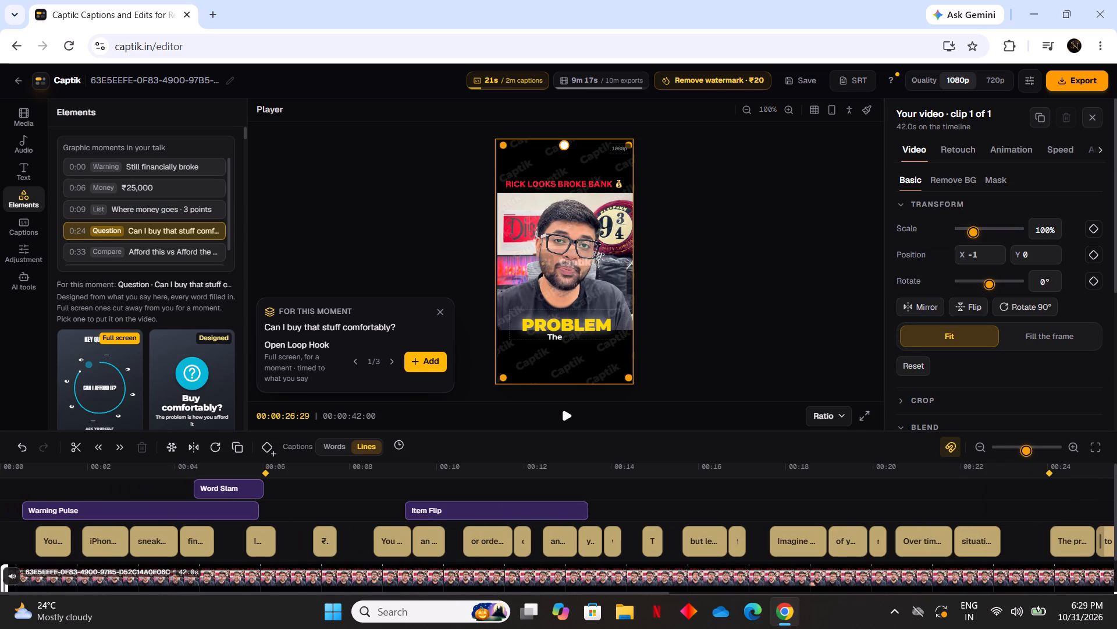
scroll(1112, 540, up, 6)
scroll(1105, 544, down, 16)
scroll(1105, 544, down, 6)
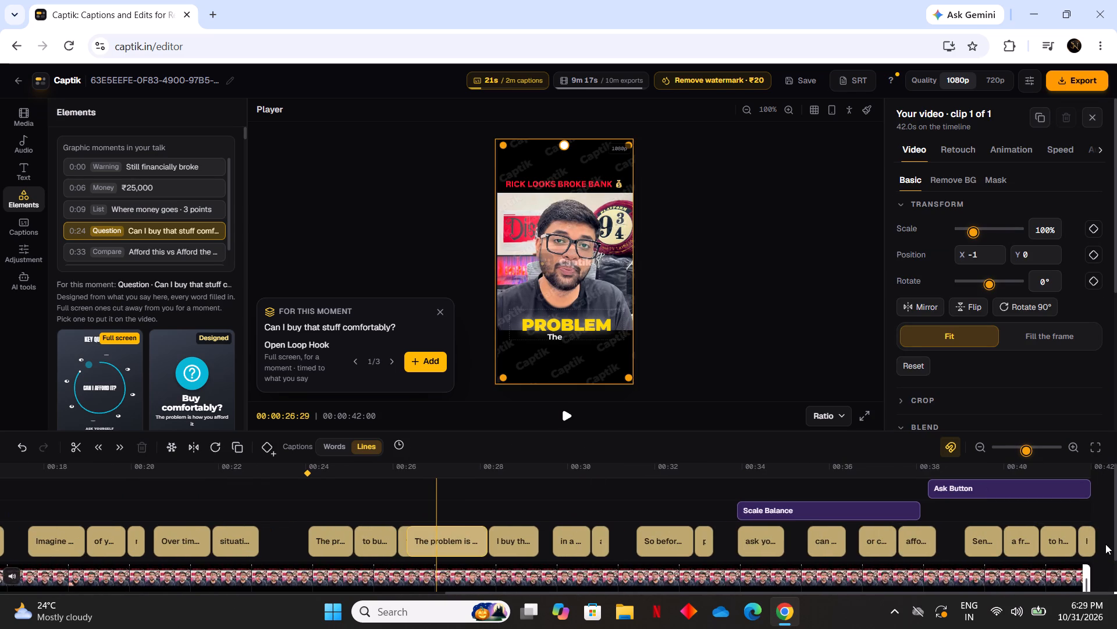
scroll(1105, 544, down, 4)
click(1065, 541)
click(1079, 540)
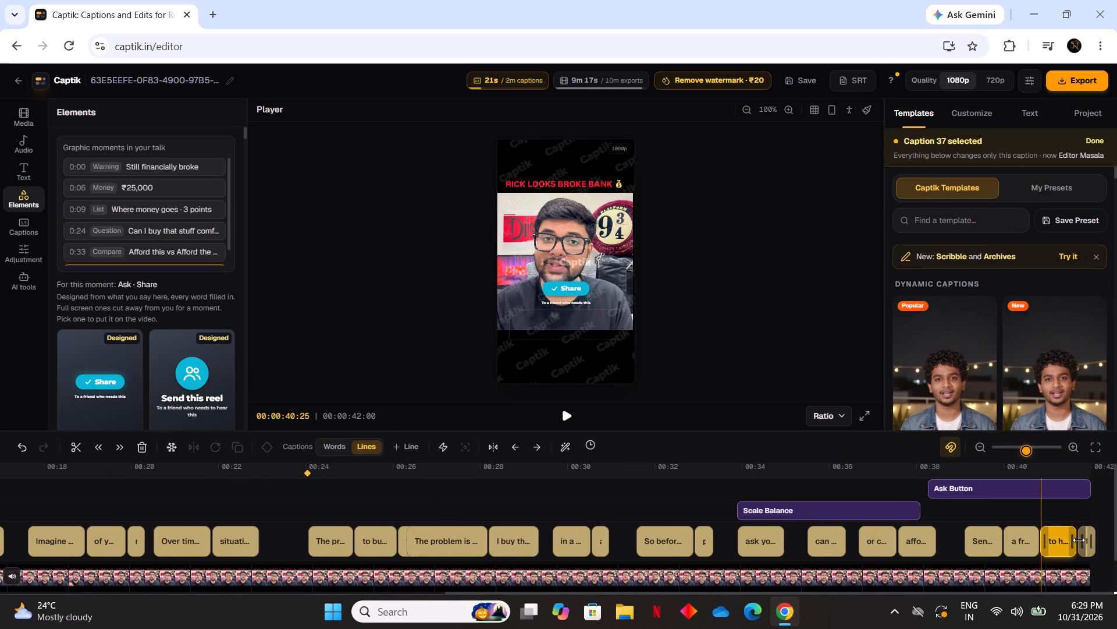
click(1088, 540)
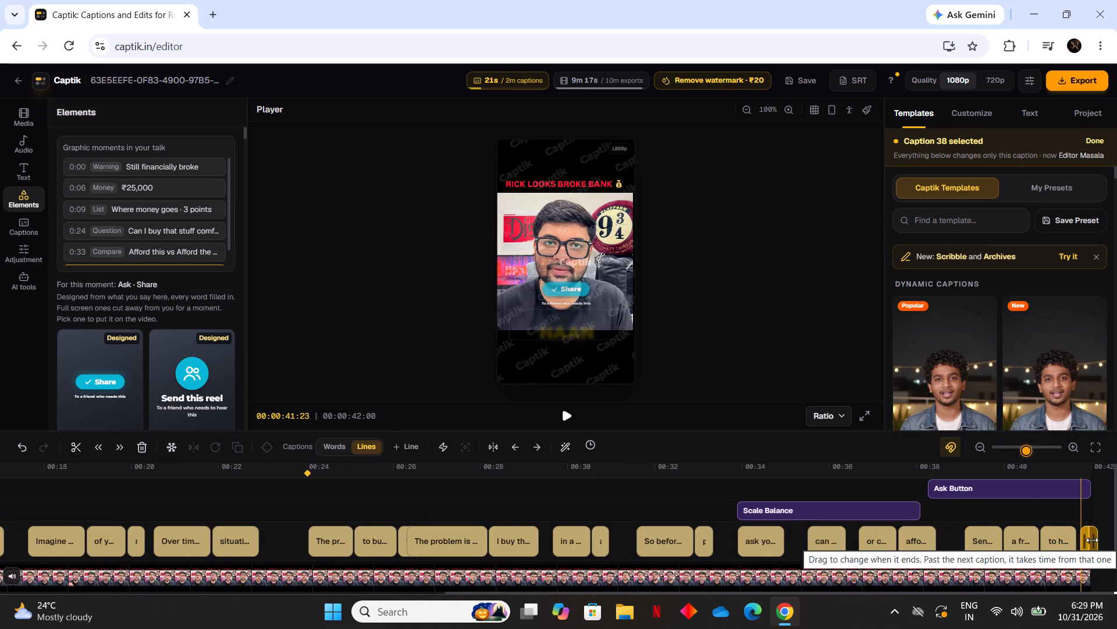
key(Delete)
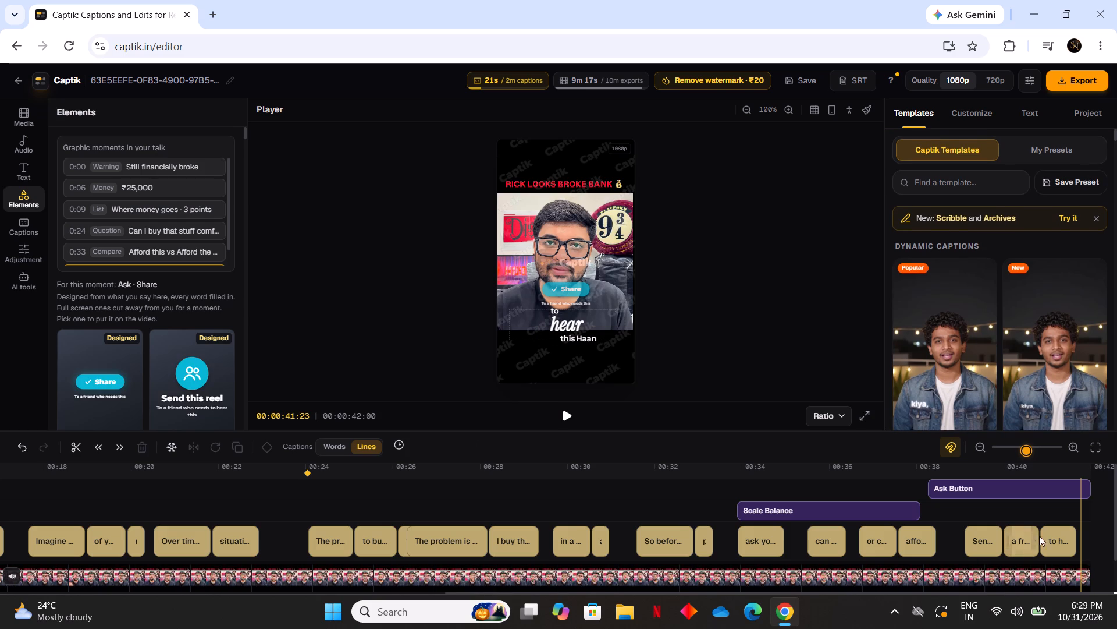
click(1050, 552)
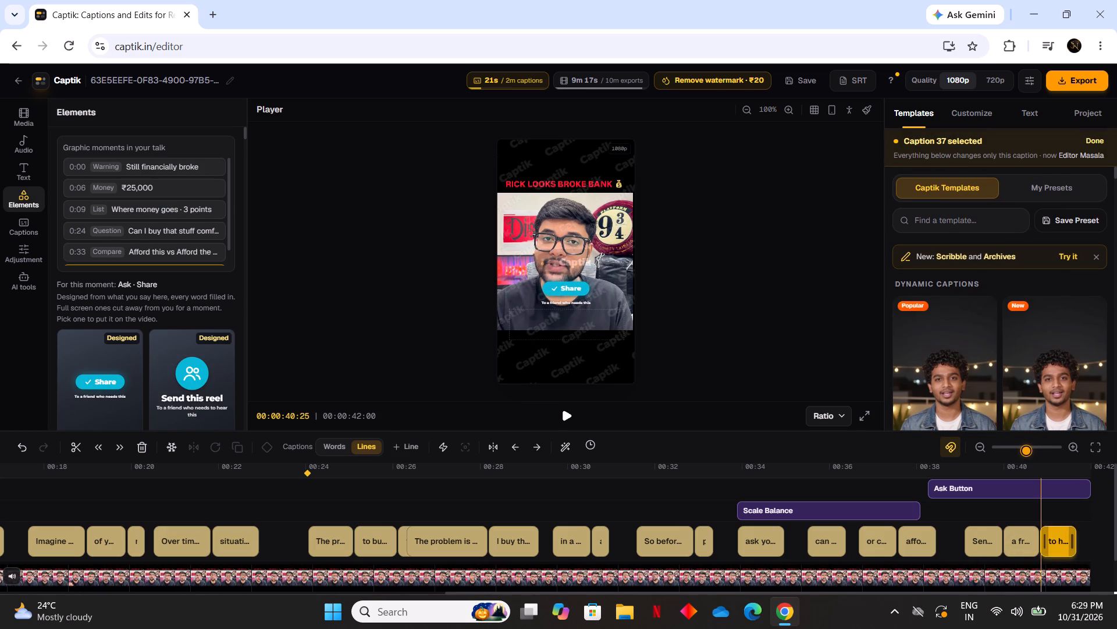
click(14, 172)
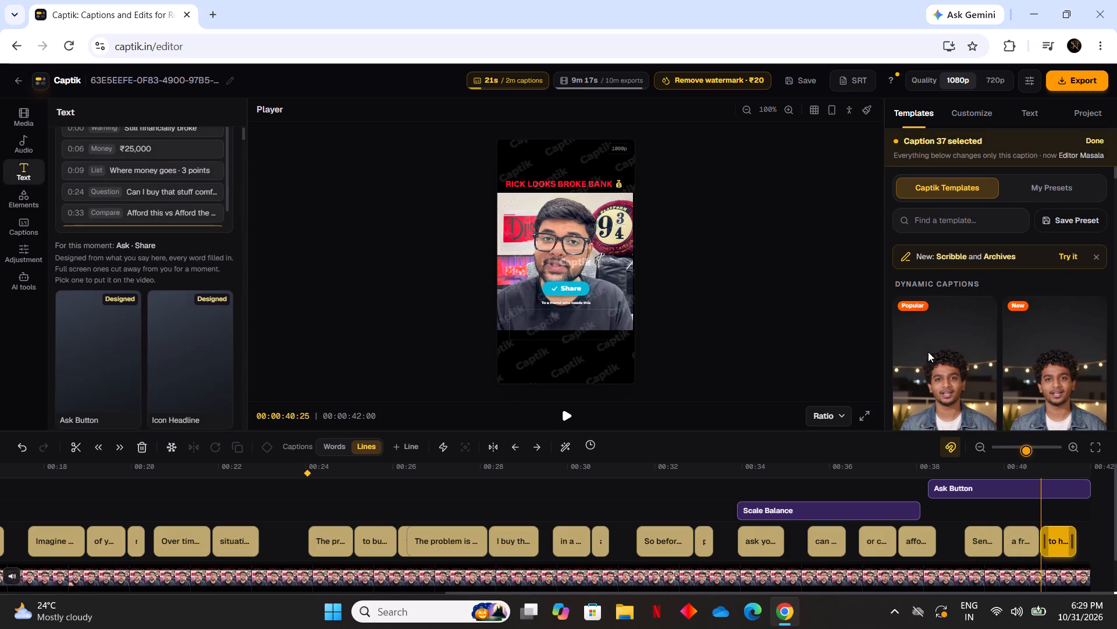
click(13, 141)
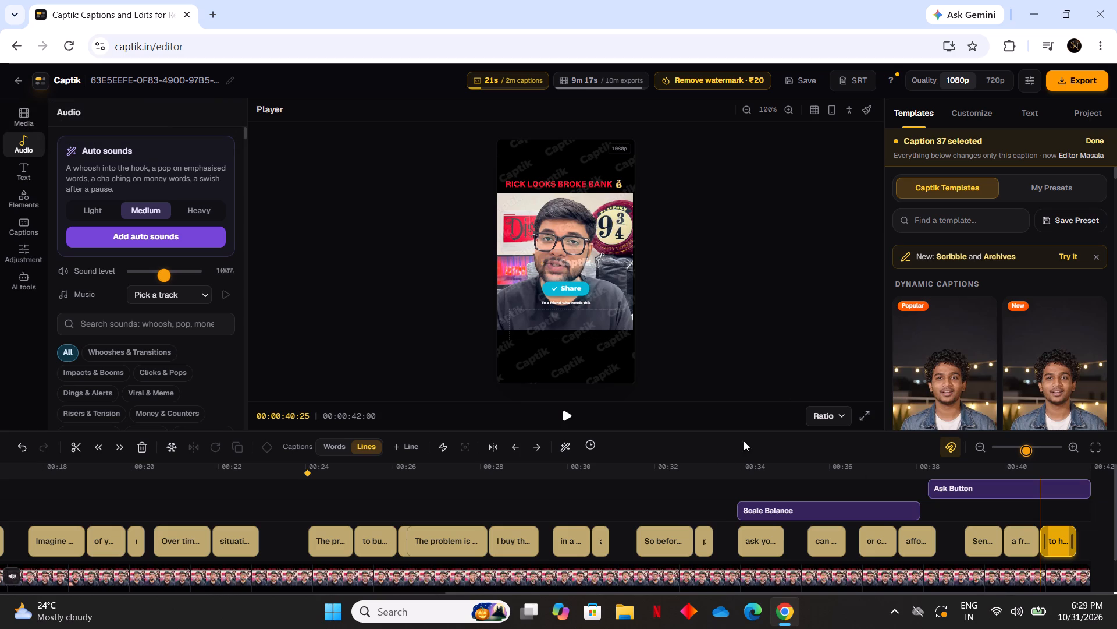
Play the video's ending from about 0:40 in the full-screen preview and replay the video from the start.
click(870, 414)
click(559, 614)
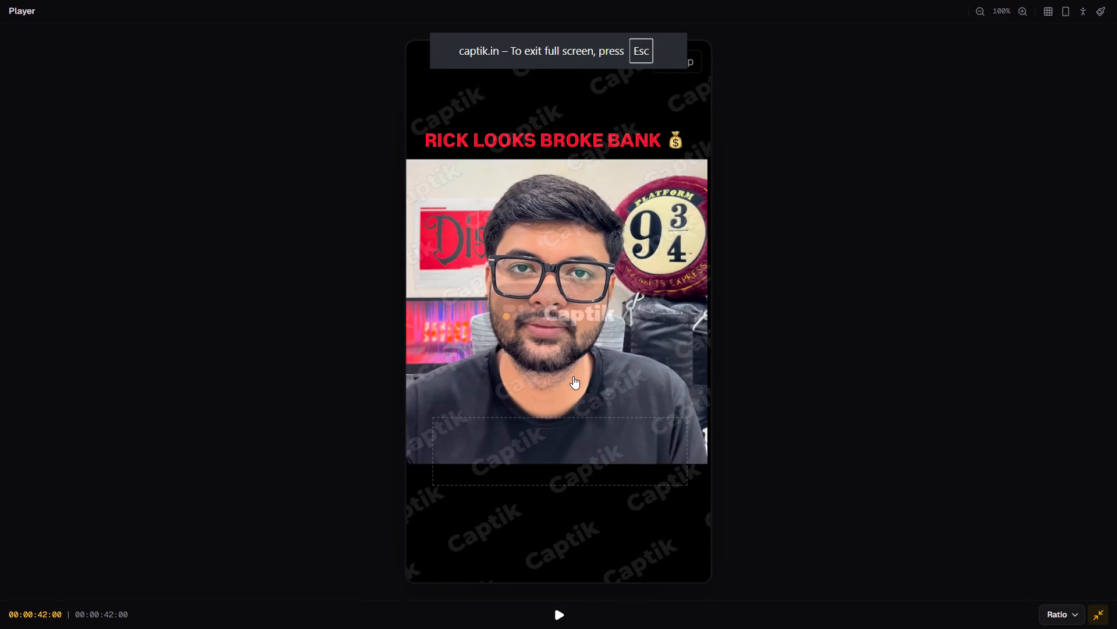
click(559, 611)
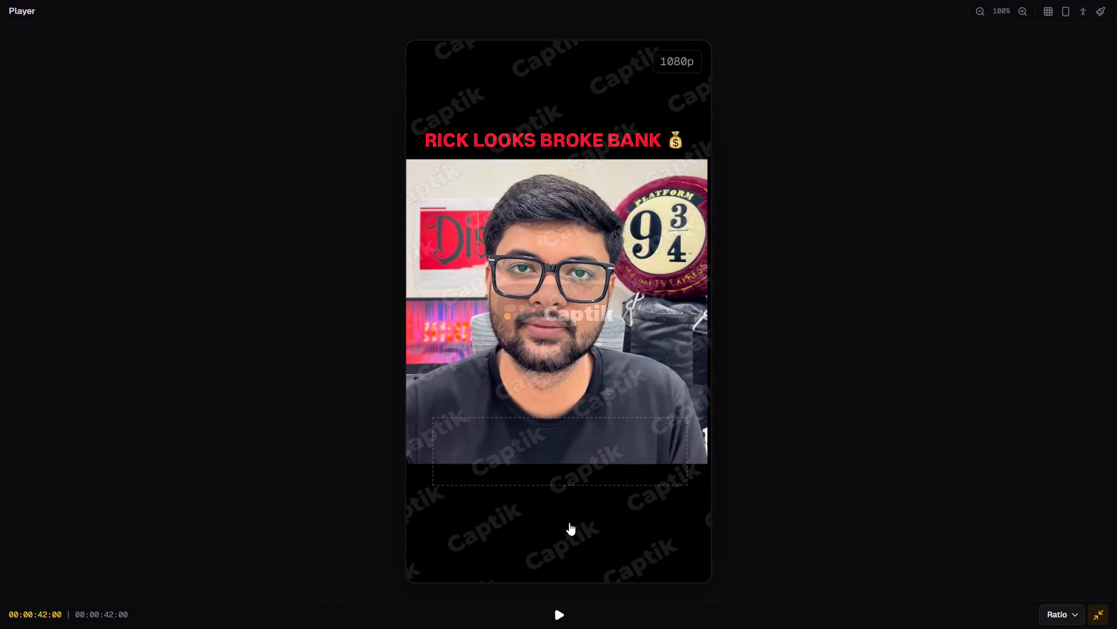
click(556, 616)
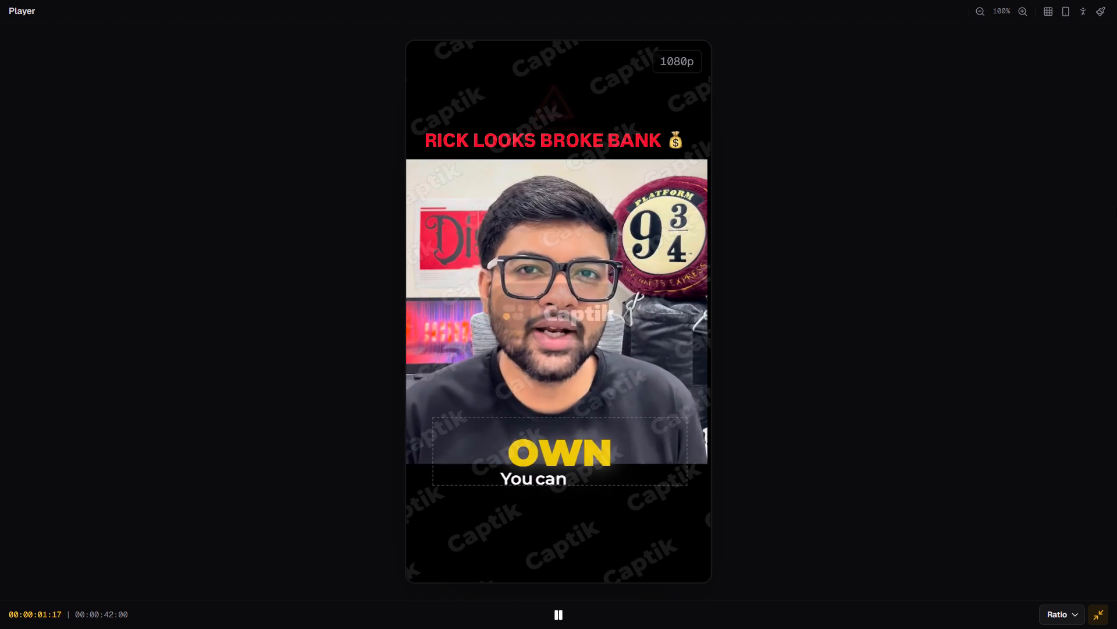
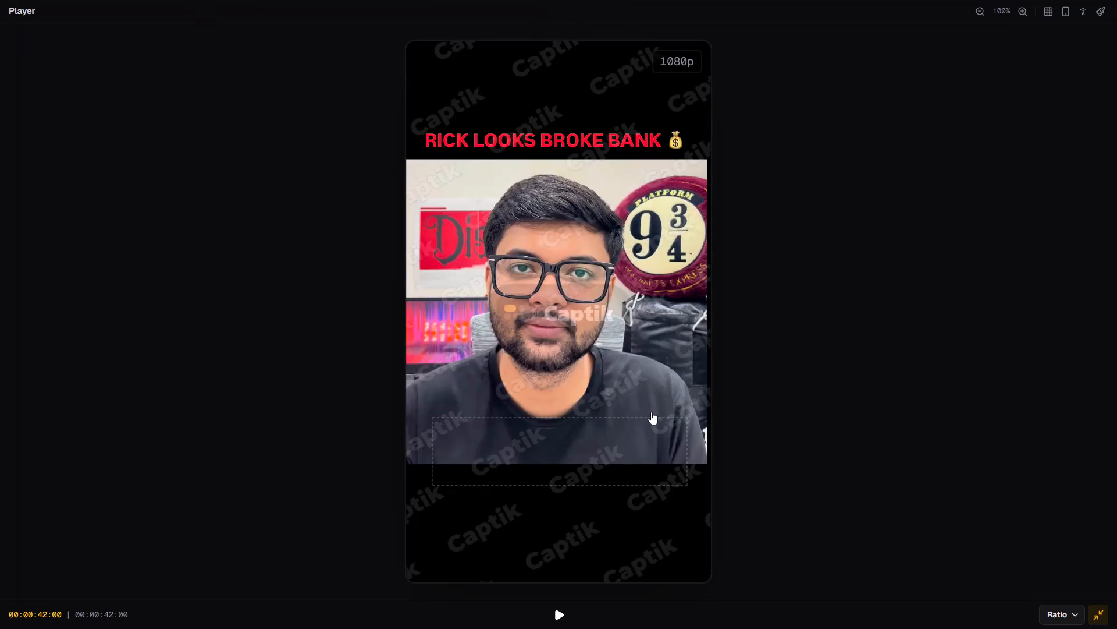
Move the Ask Button graphic slightly lower in the frame, away from the speaker's chin, using the full-screen preview.
click(567, 383)
click(1106, 612)
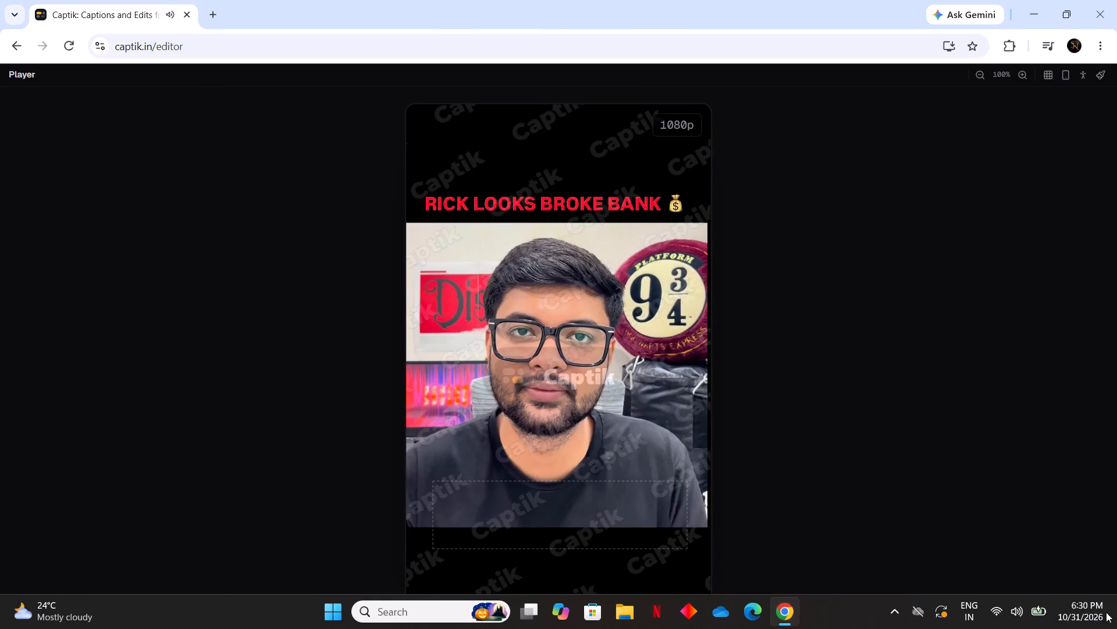
click(1002, 495)
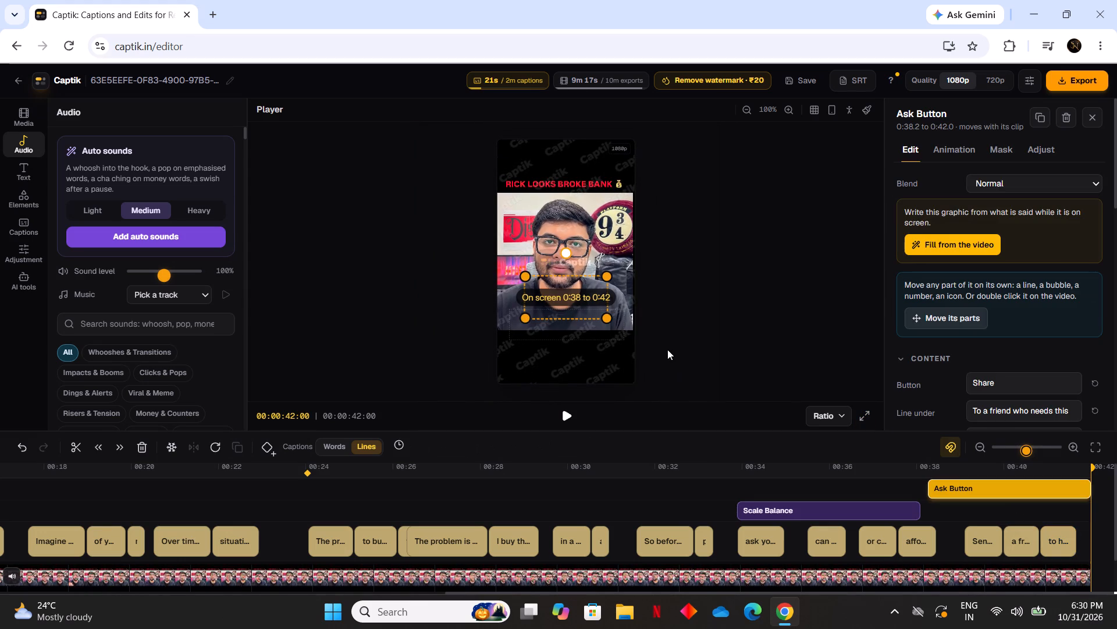
click(866, 419)
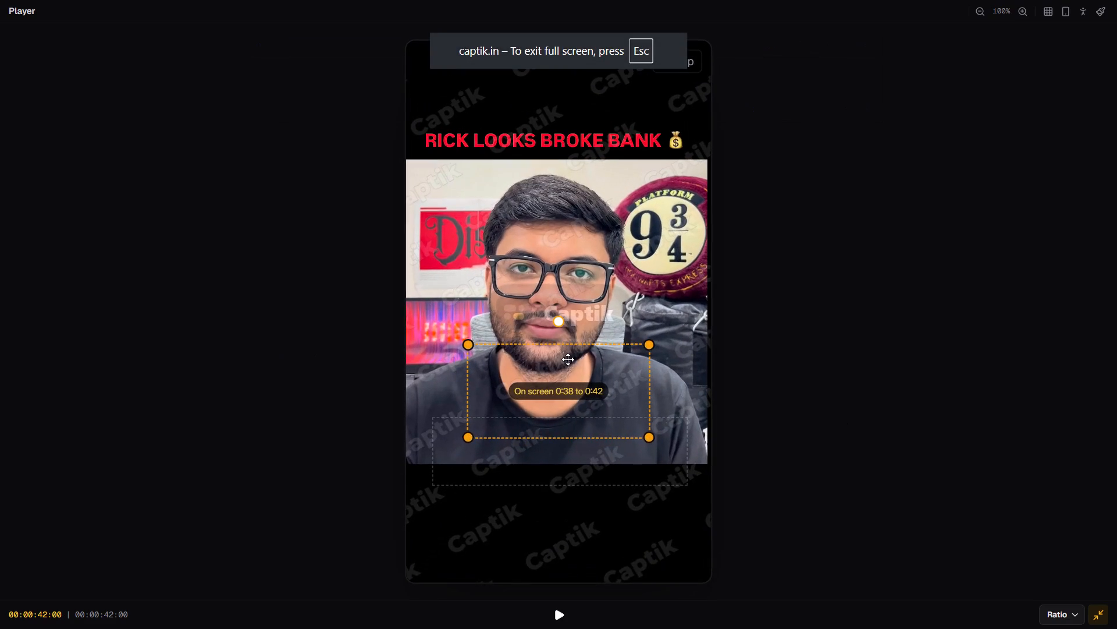
drag(568, 362, 568, 380)
click(785, 358)
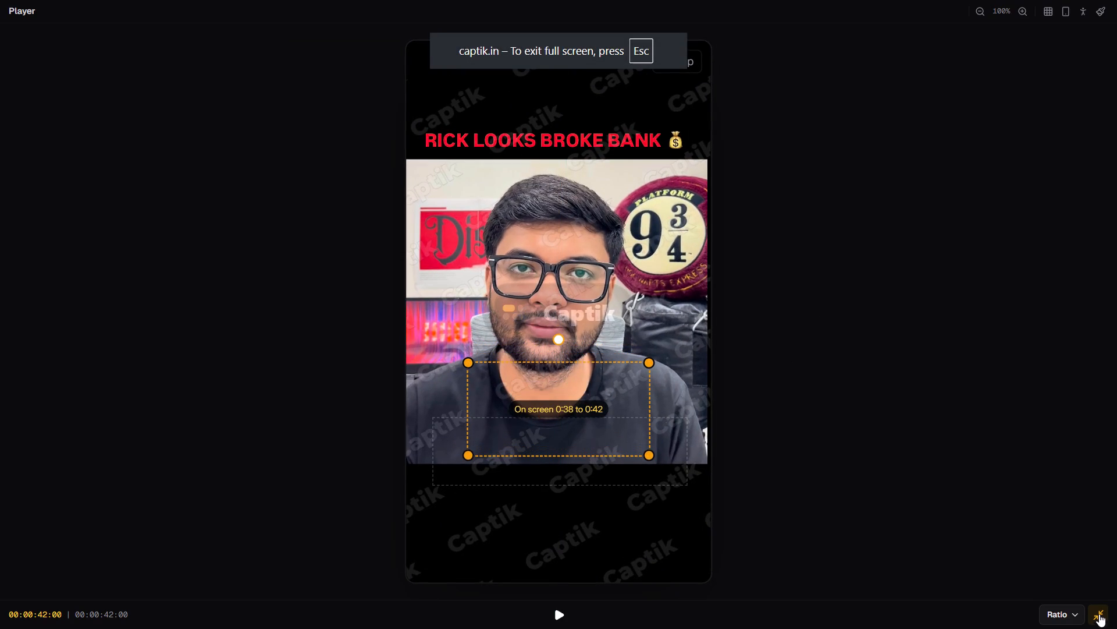
click(1099, 612)
Play the ending from about 0:38 in the editor to check the Ask Button graphic's placement.
click(975, 578)
click(929, 586)
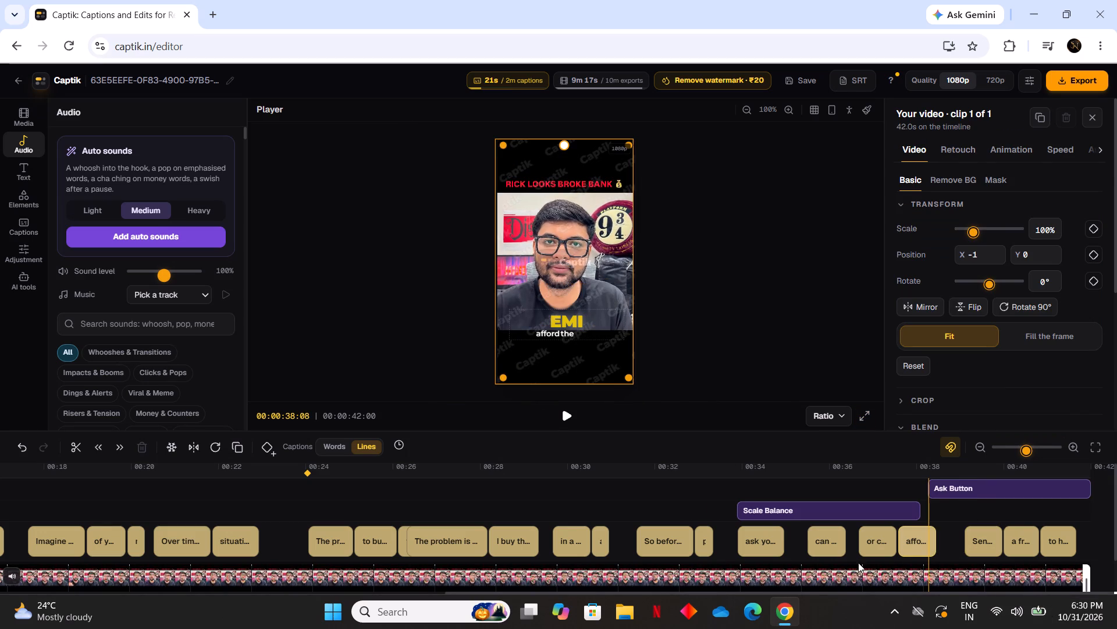
click(565, 411)
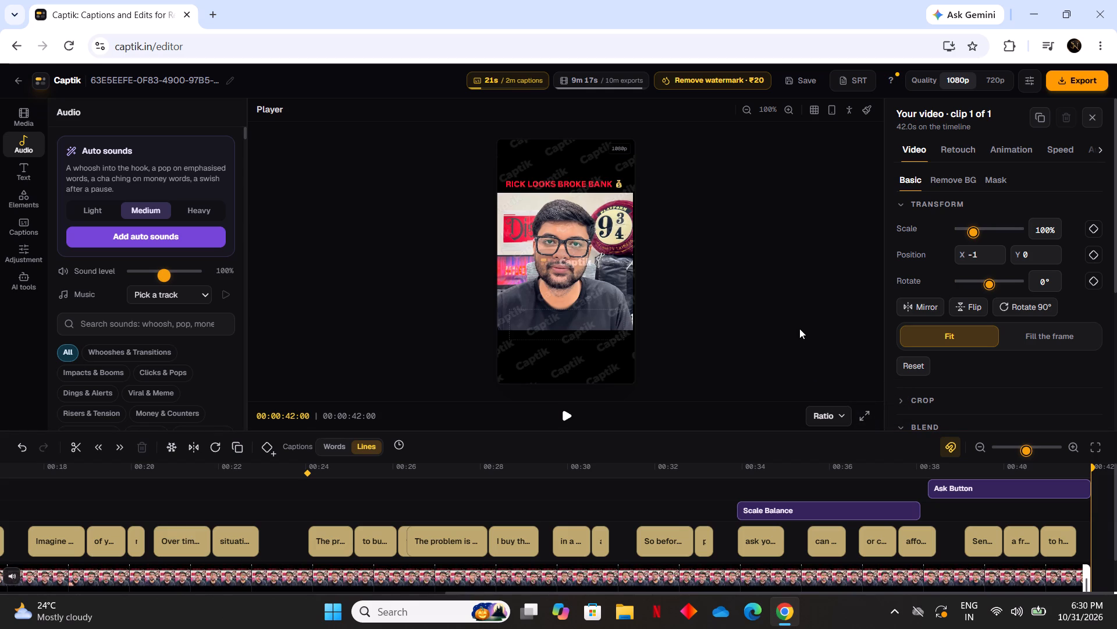
drag(1093, 523, 1080, 524)
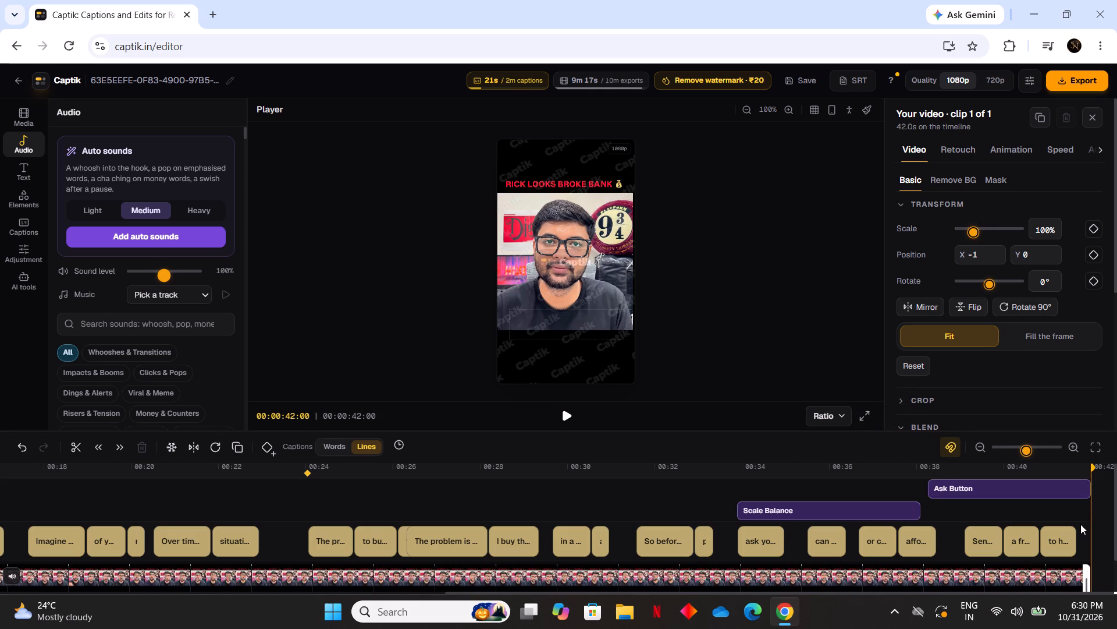
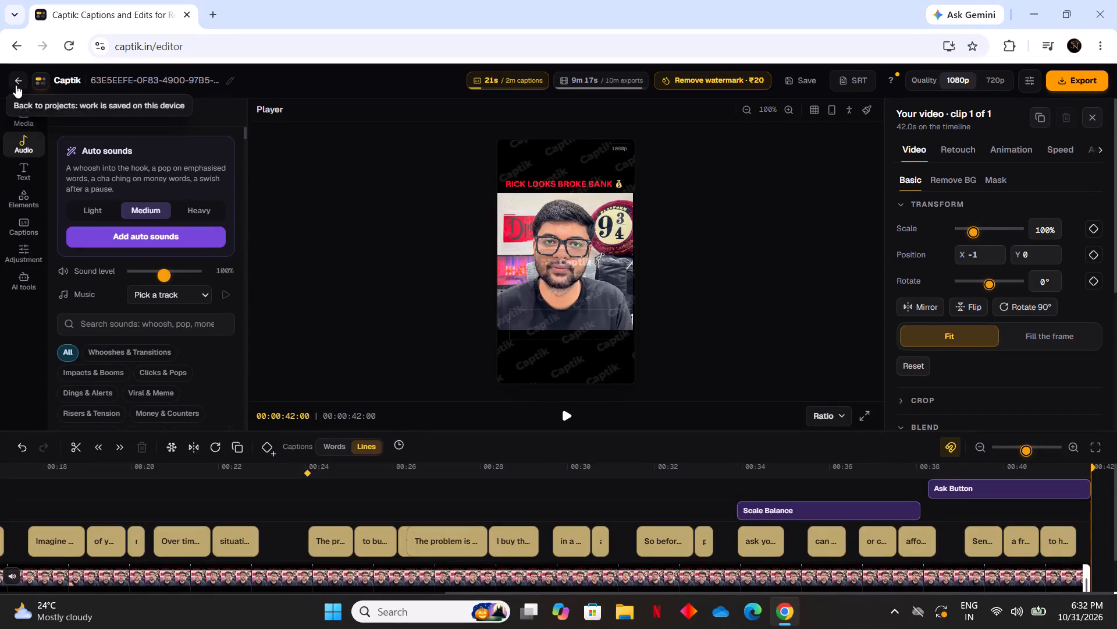
Leave the video project for the projects home and open the pricing page for upgrading to Pro.
click(16, 85)
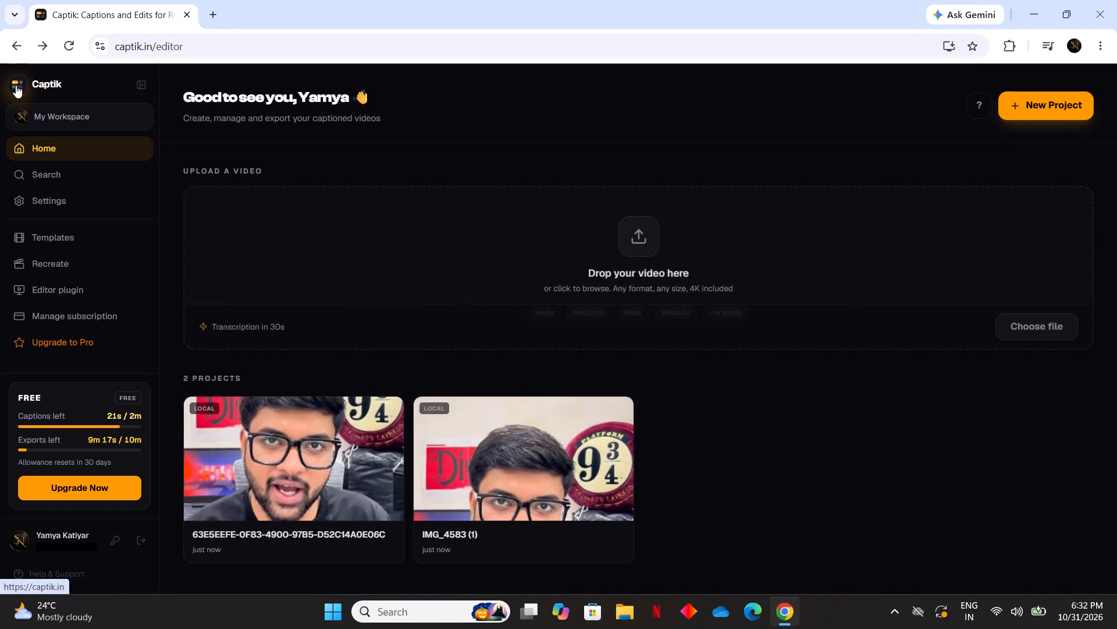
click(74, 339)
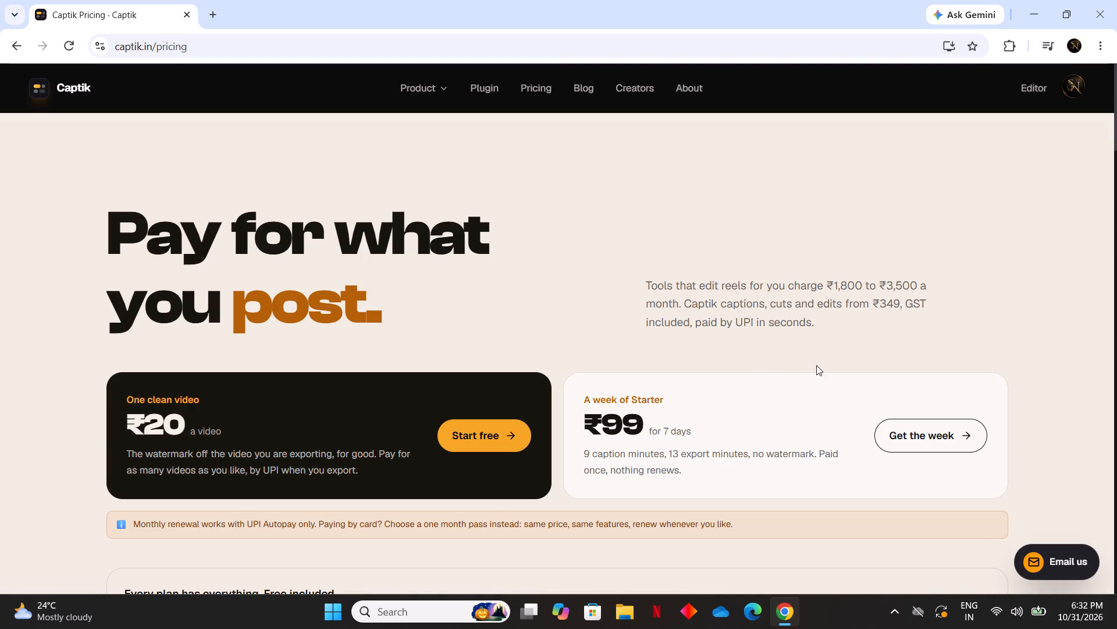
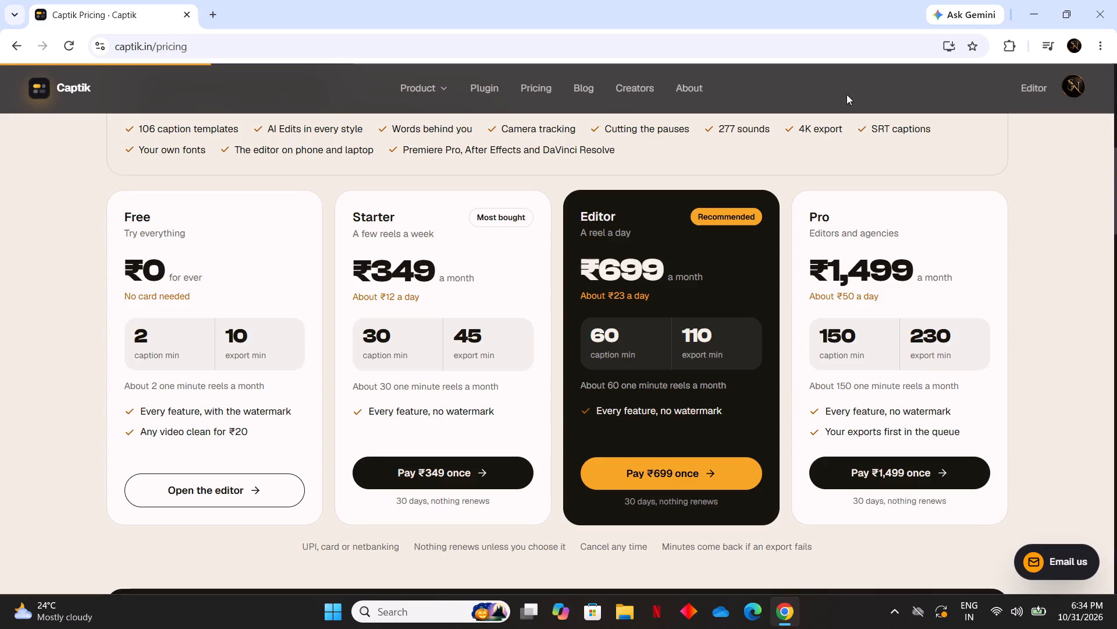
Return from the pricing page to the projects home and open the IMG_4583 (1) video project.
click(1083, 84)
click(1027, 159)
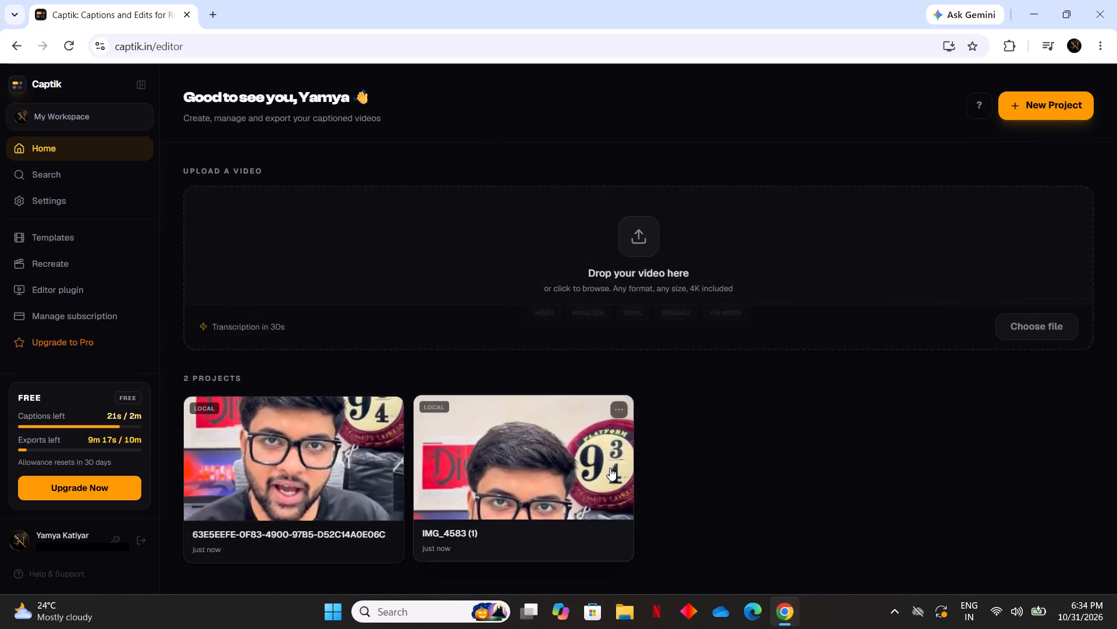
click(610, 468)
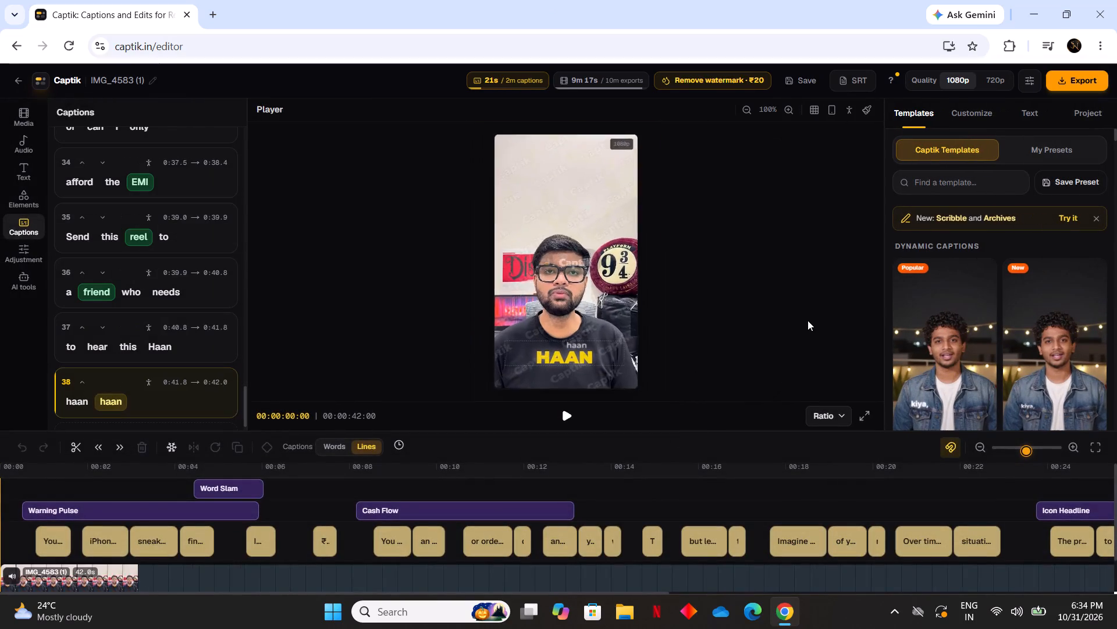
Start playing the video and automatically add matching graphics to the graphic moments of the talk.
click(571, 412)
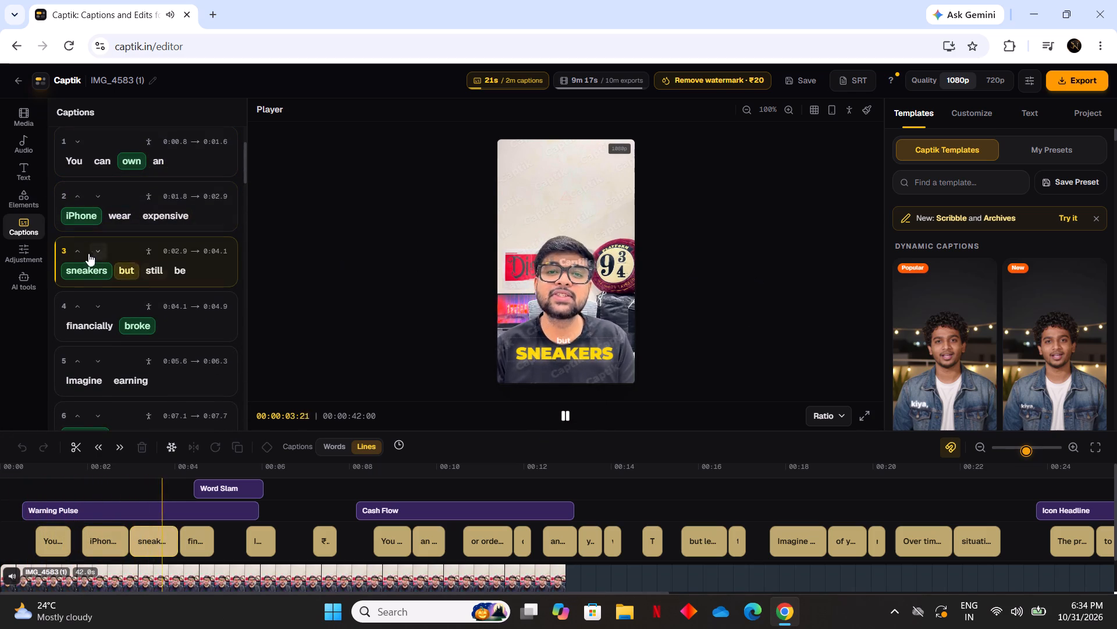
click(13, 198)
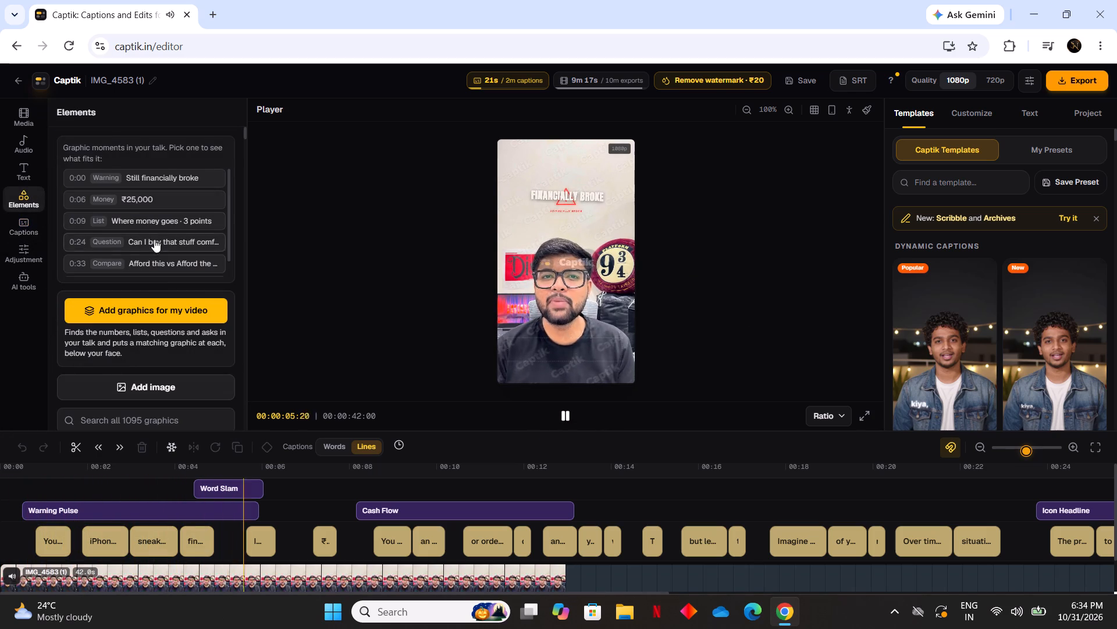
click(158, 316)
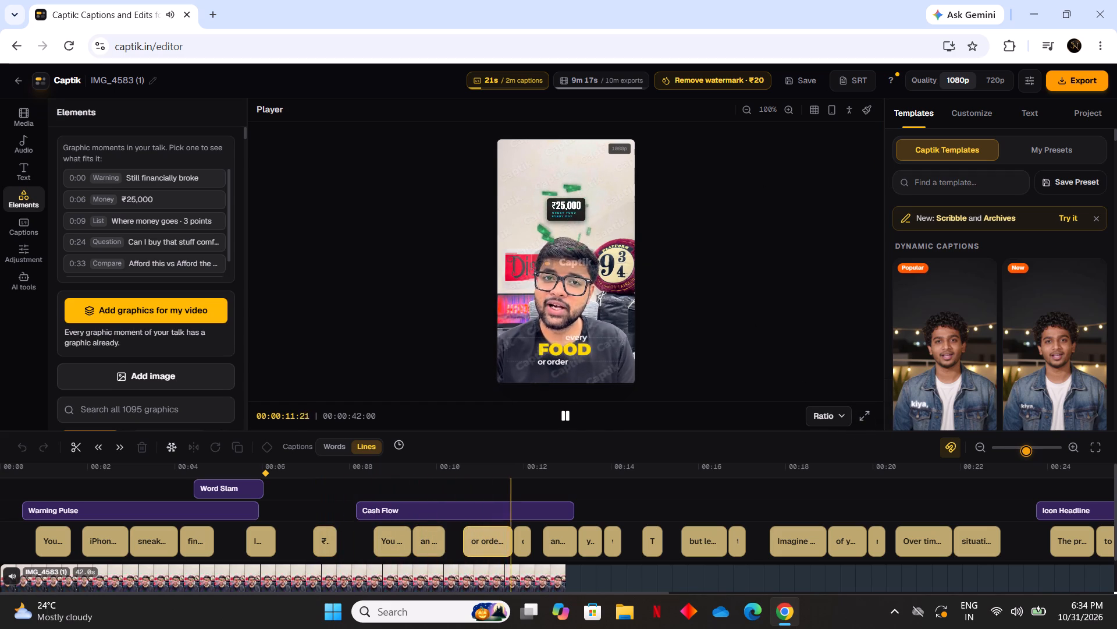
Replay the video in full screen from near its start and move the ₹25,000 Cash Flow graphic slightly higher above the speaker's head.
click(24, 579)
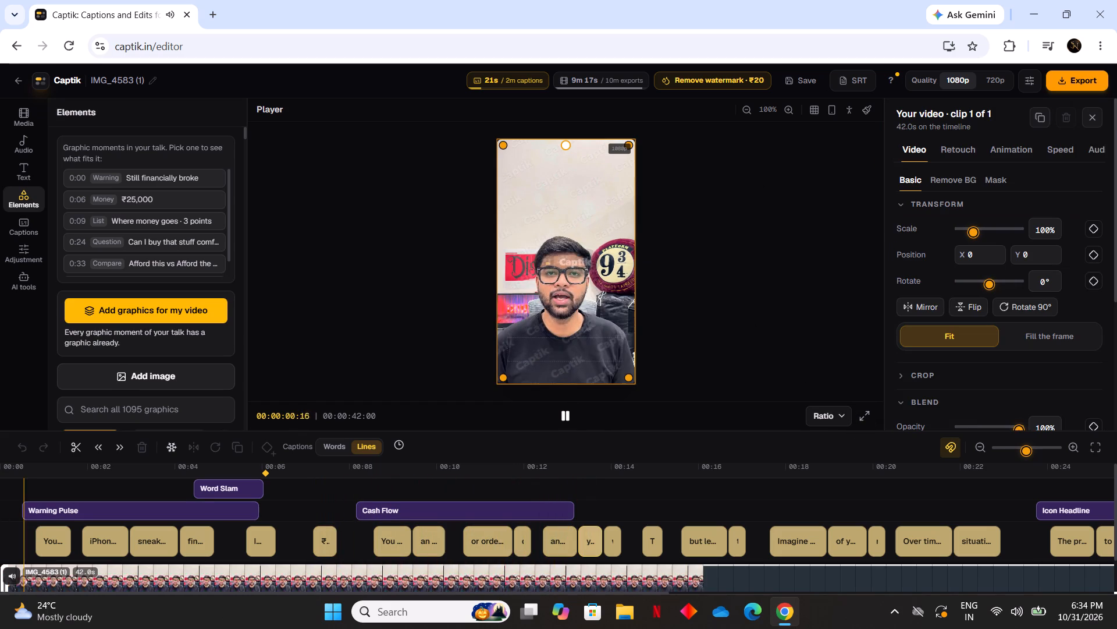
click(865, 419)
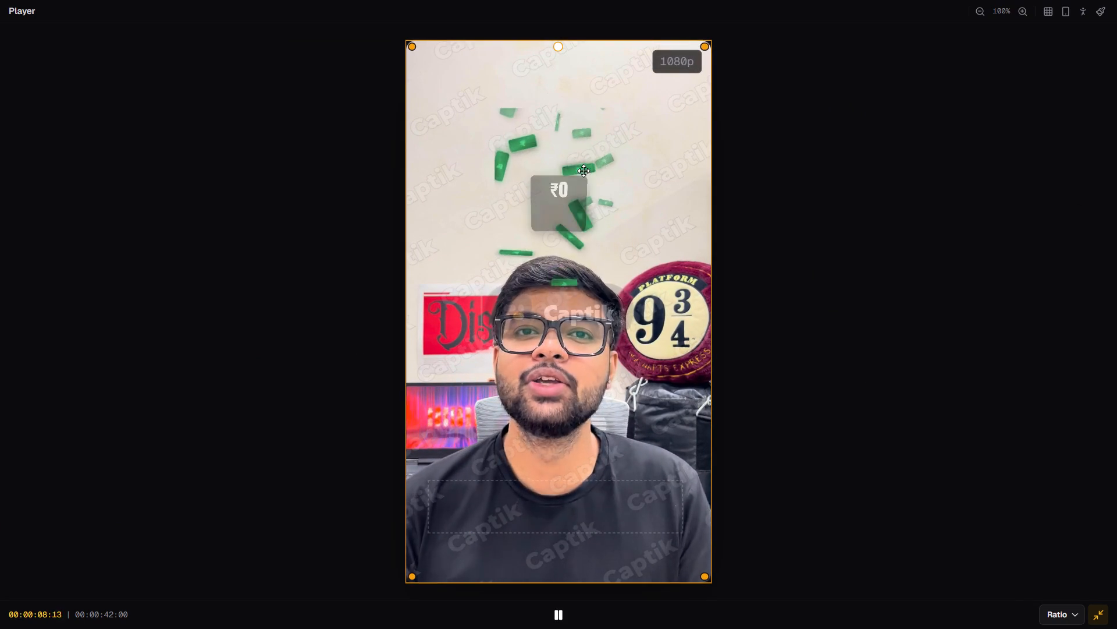
drag(553, 178, 549, 142)
click(922, 215)
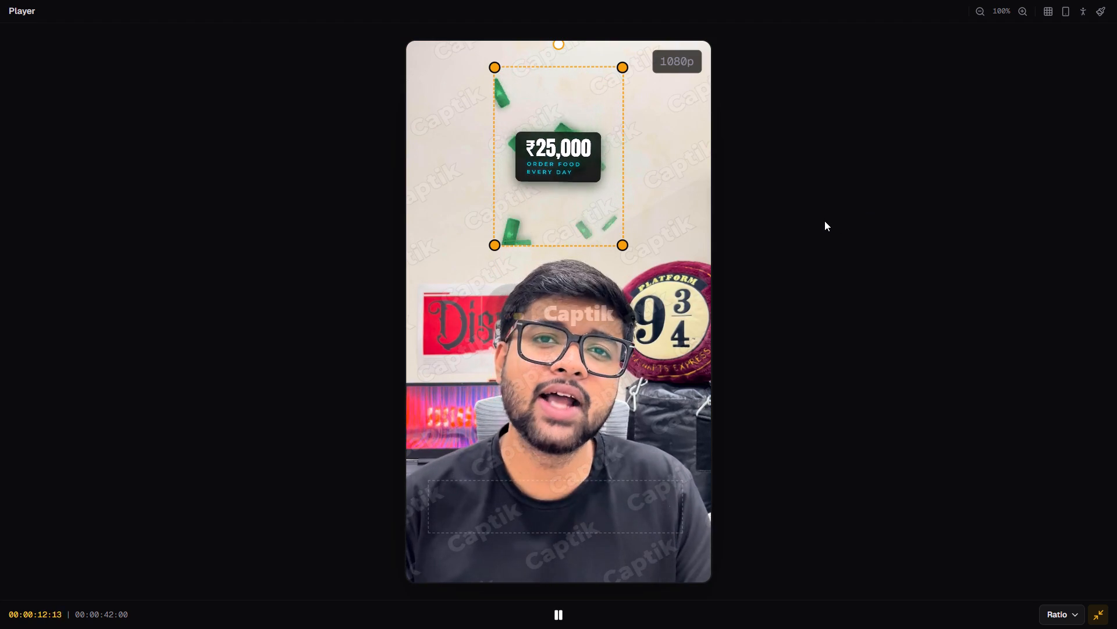
click(1095, 617)
Review the ₹25,000 money and "Where money goes · 3 points" moments and browse the graphics library for fitting elements, ending with playback paused.
scroll(184, 296, down, 2)
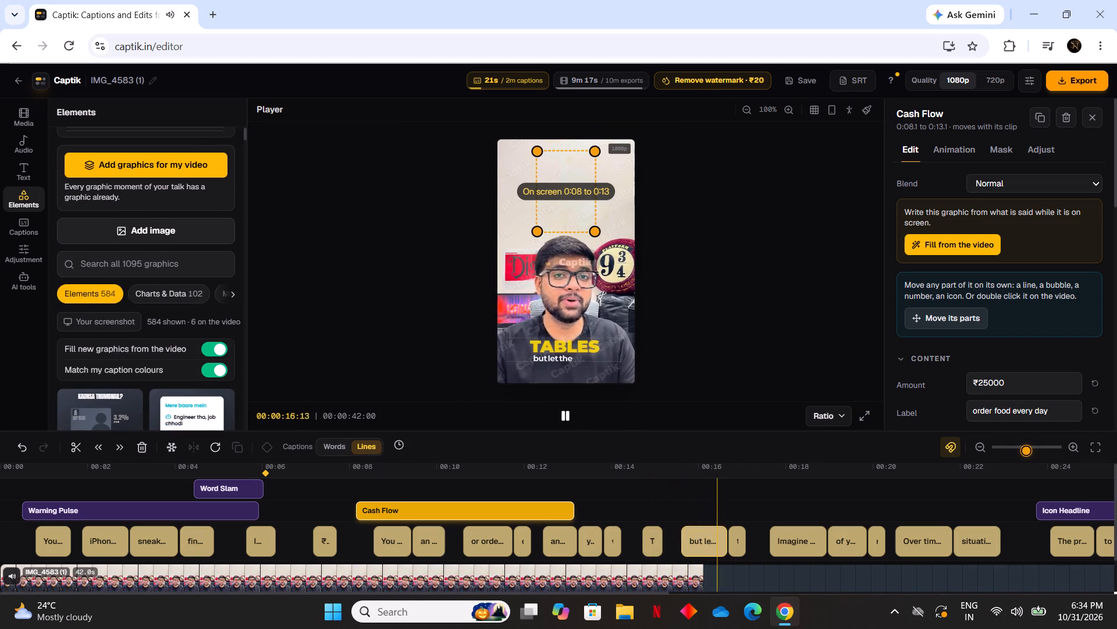
scroll(191, 323, up, 2)
click(169, 200)
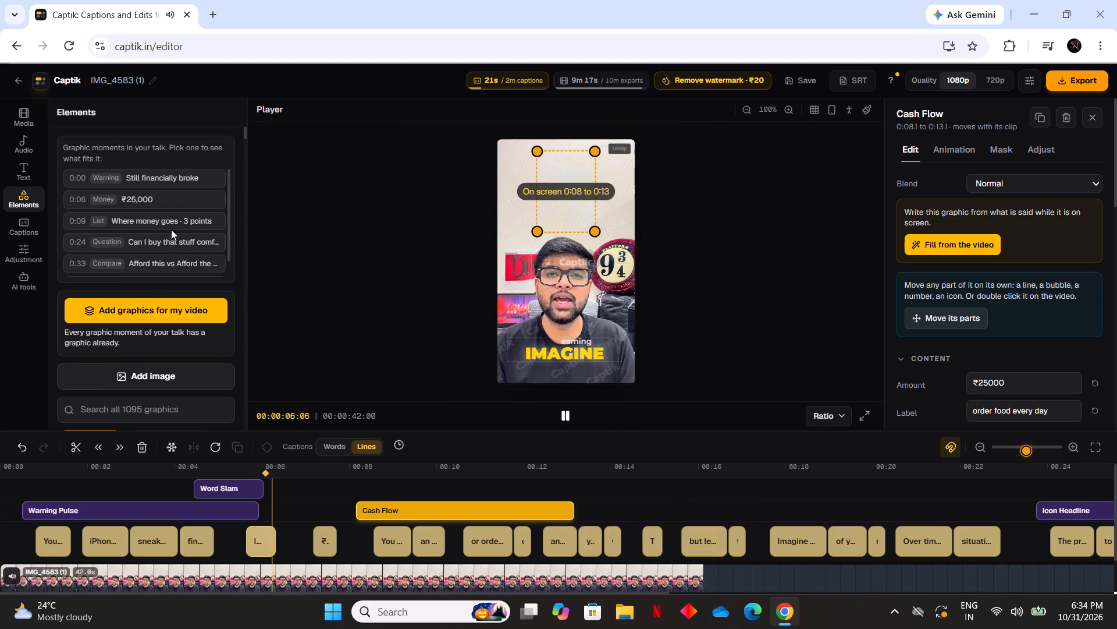
click(170, 224)
scroll(187, 306, down, 5)
scroll(184, 258, up, 5)
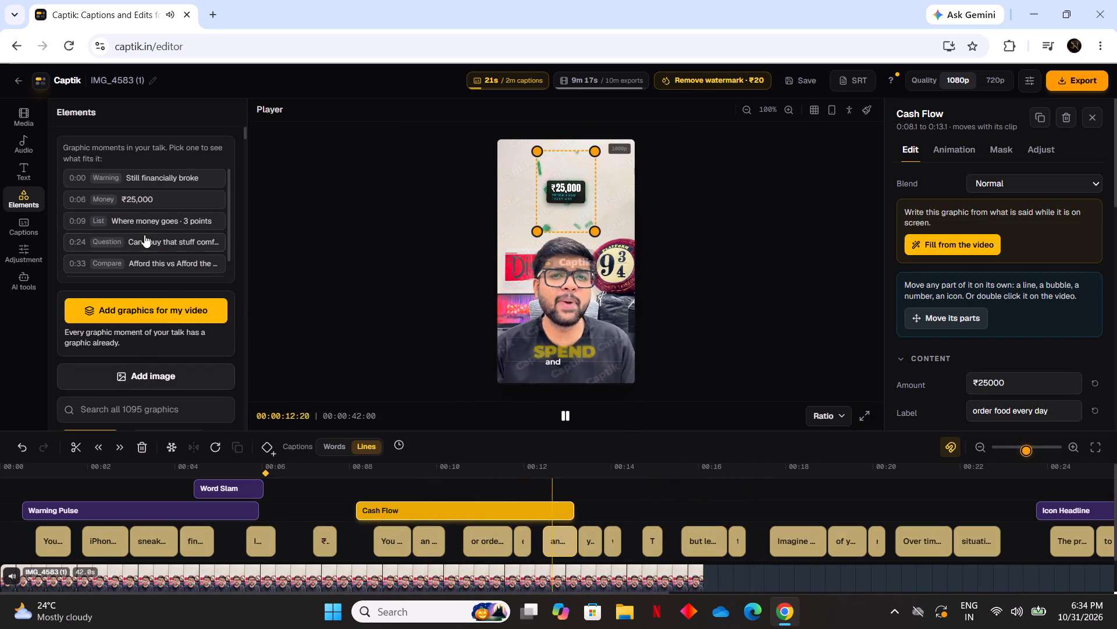
double_click(144, 223)
scroll(177, 276, down, 3)
scroll(187, 348, down, 2)
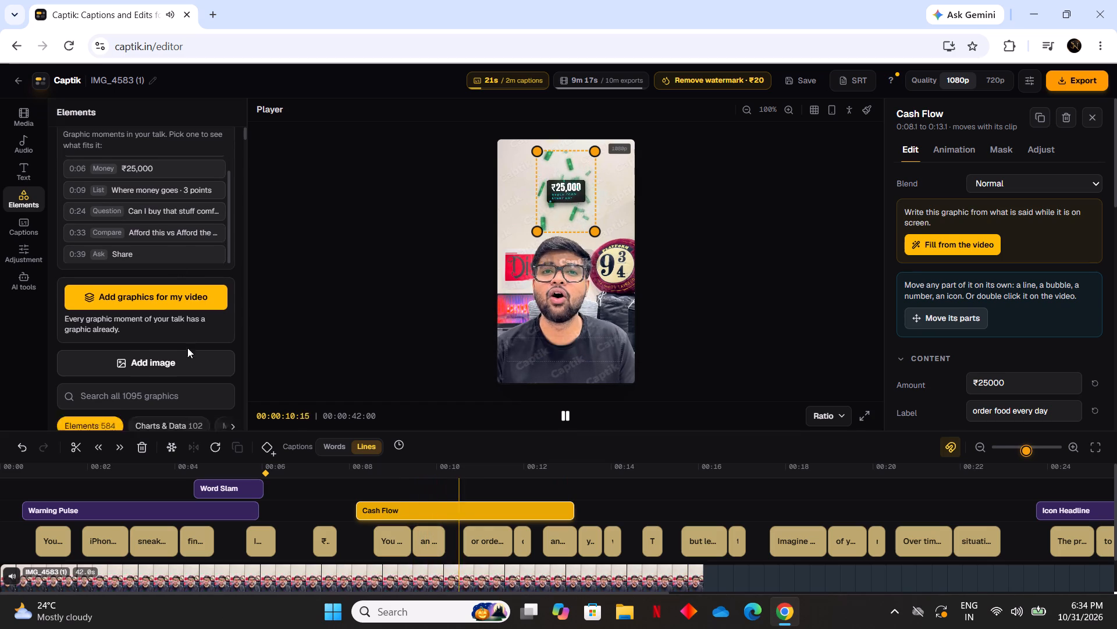
scroll(187, 348, down, 2)
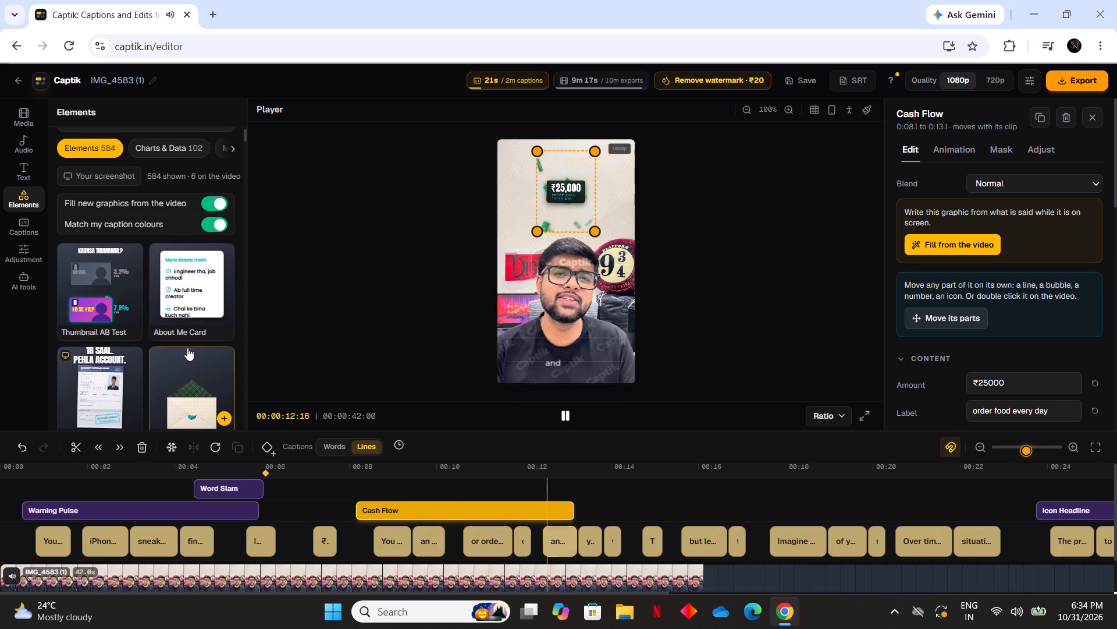
scroll(187, 344, down, 3)
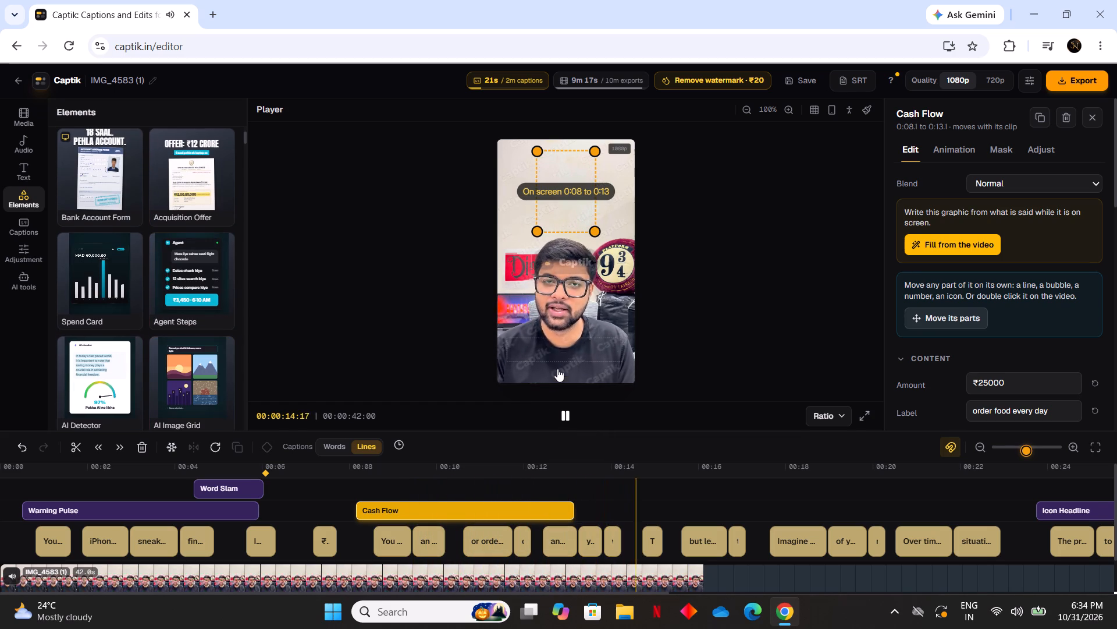
click(566, 415)
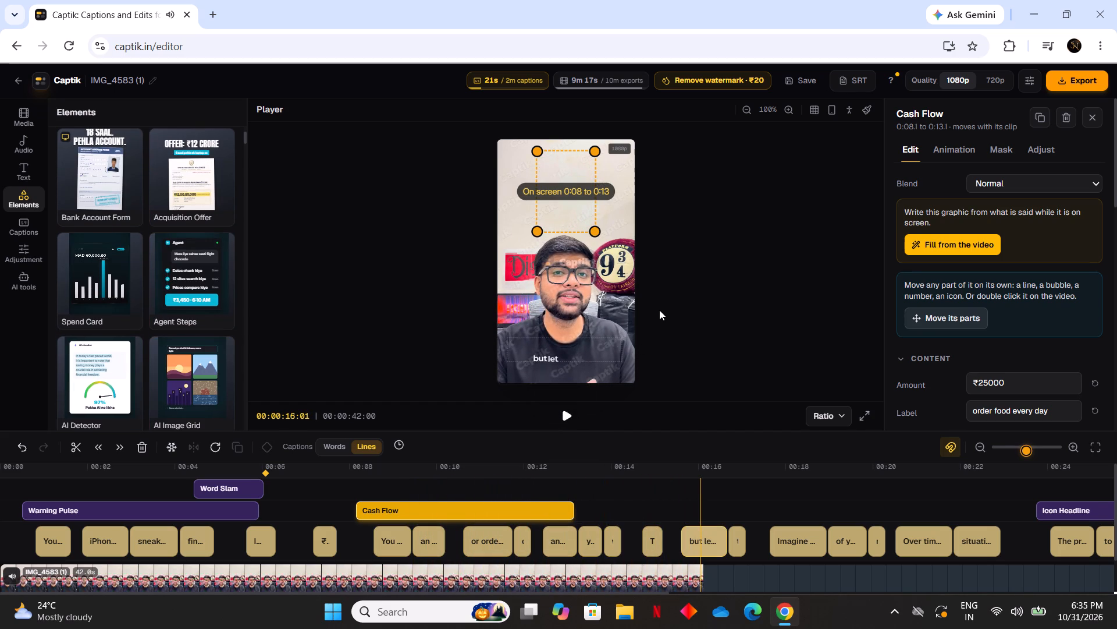
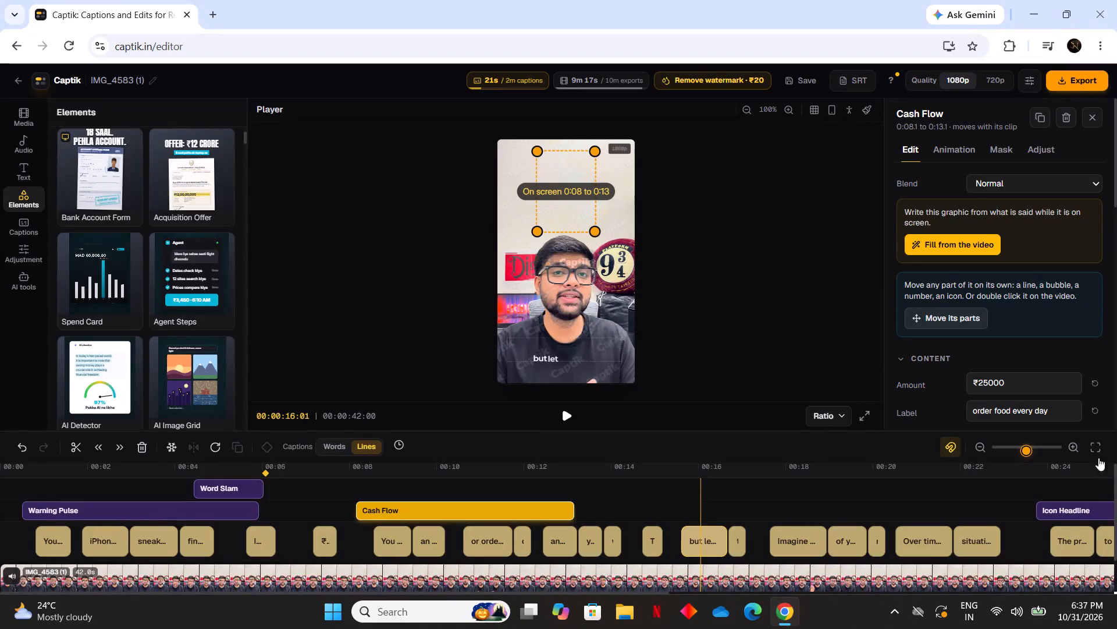
Return to the projects home and reopen the IMG_4583 (1) video project.
click(14, 83)
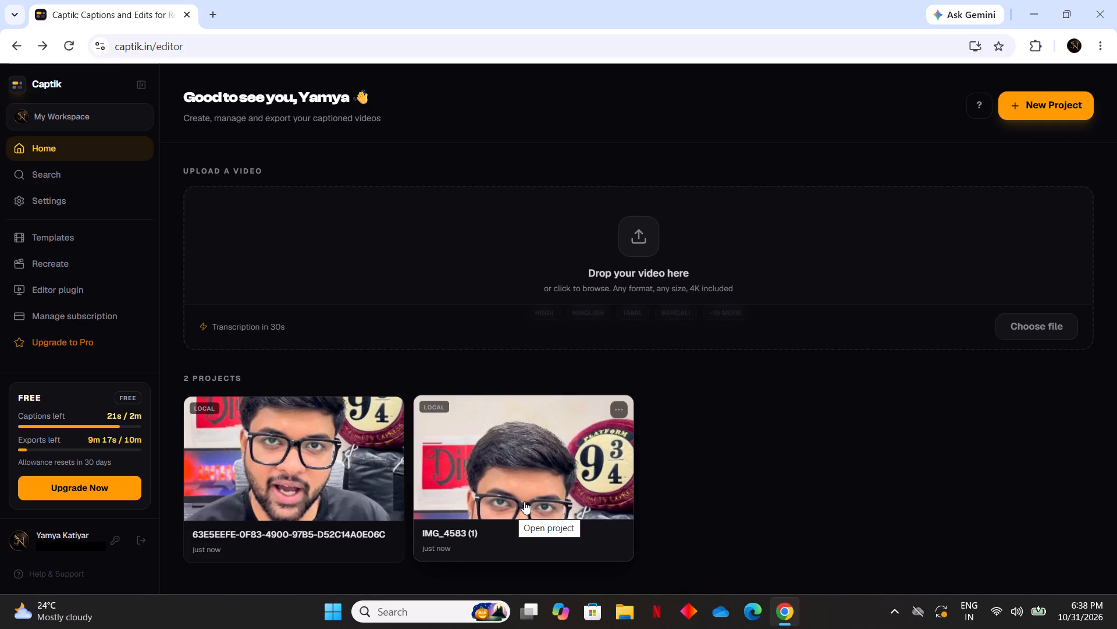
click(505, 463)
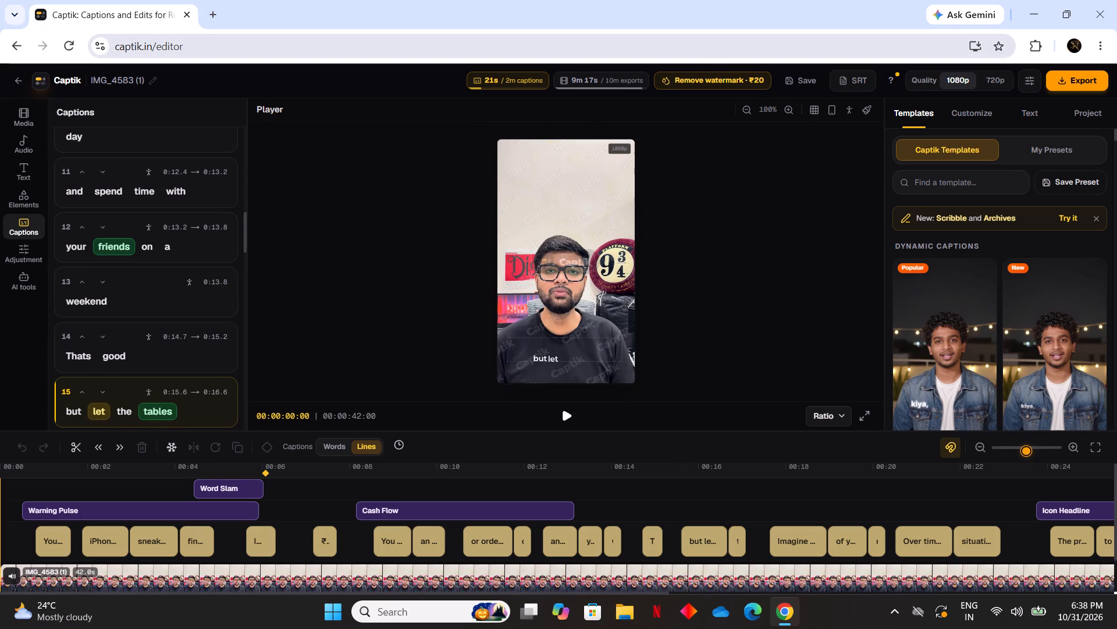
View the ₹20 watermark removal offer and dismiss it.
click(709, 78)
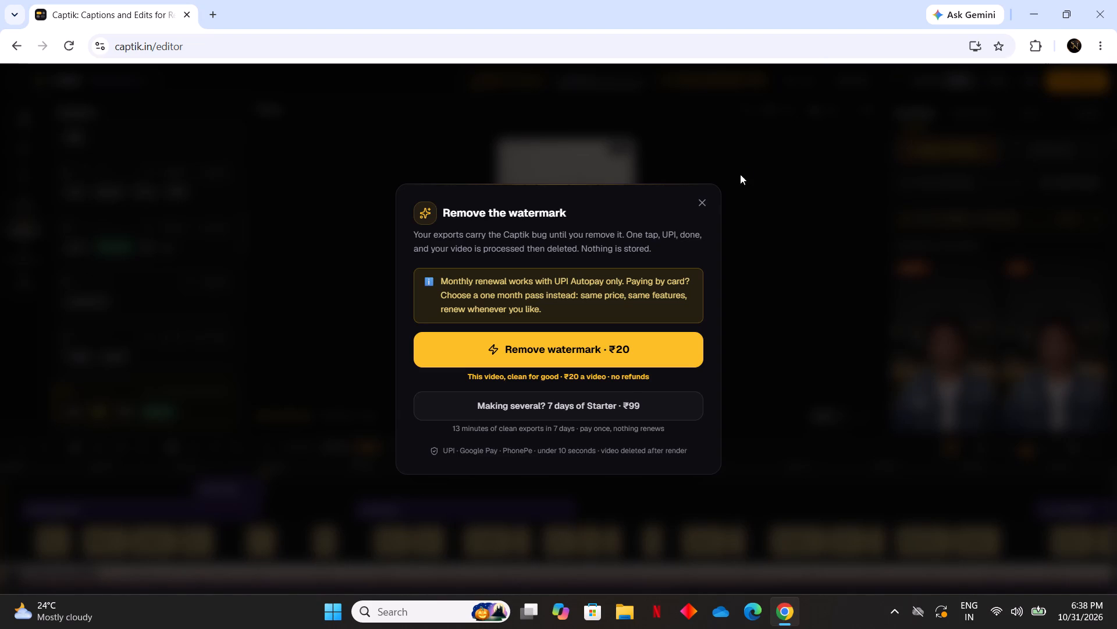
click(699, 199)
Export the IMG_4583 (1) video at 1080p.
click(1087, 79)
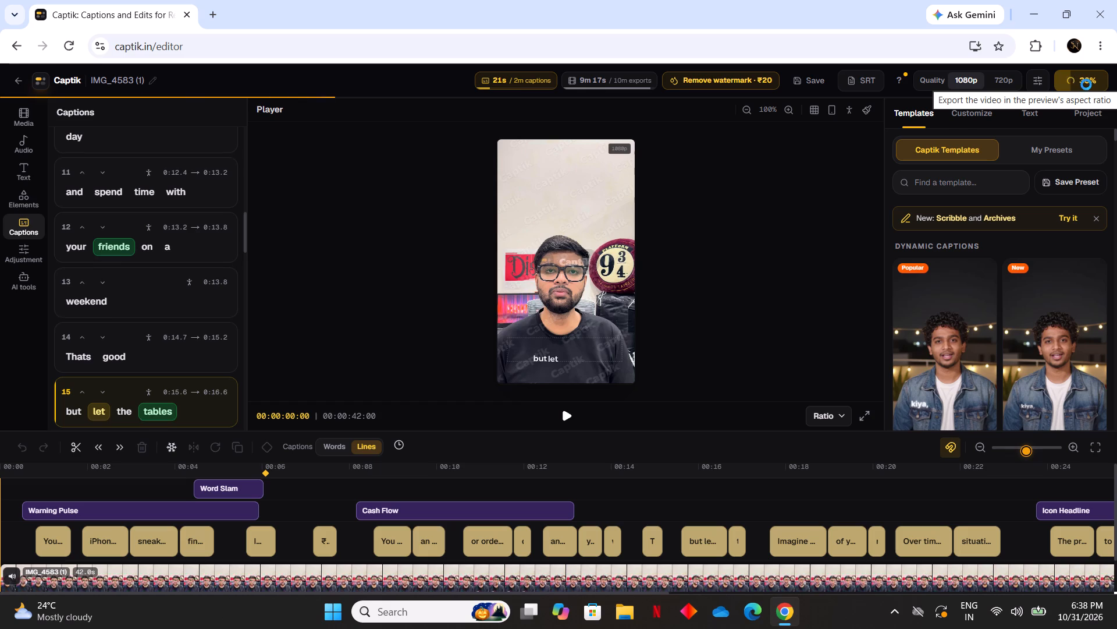
Close the browser window and relaunch Chrome from the desktop with the existing profile.
triple_click(1116, 0)
click(623, 138)
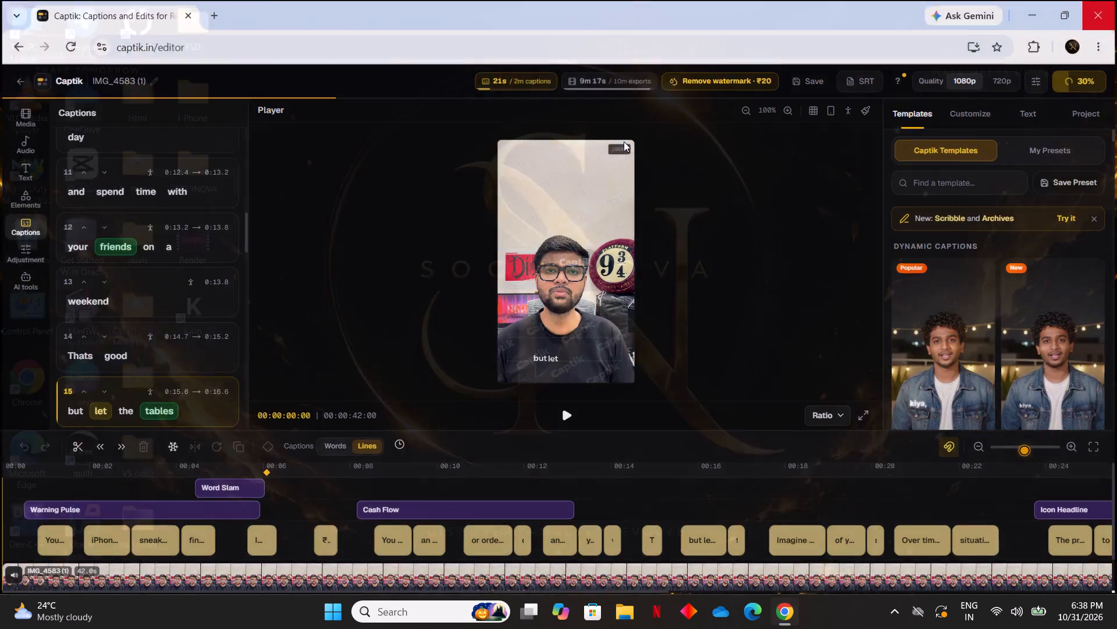
right_click(710, 193)
right_click(735, 231)
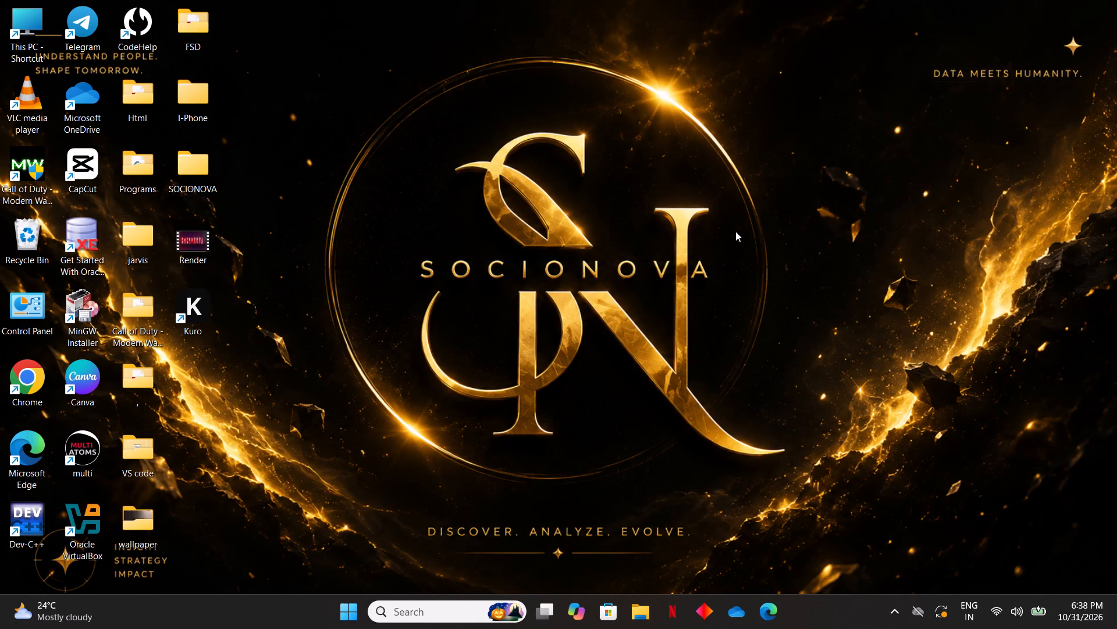
click(748, 253)
double_click(44, 387)
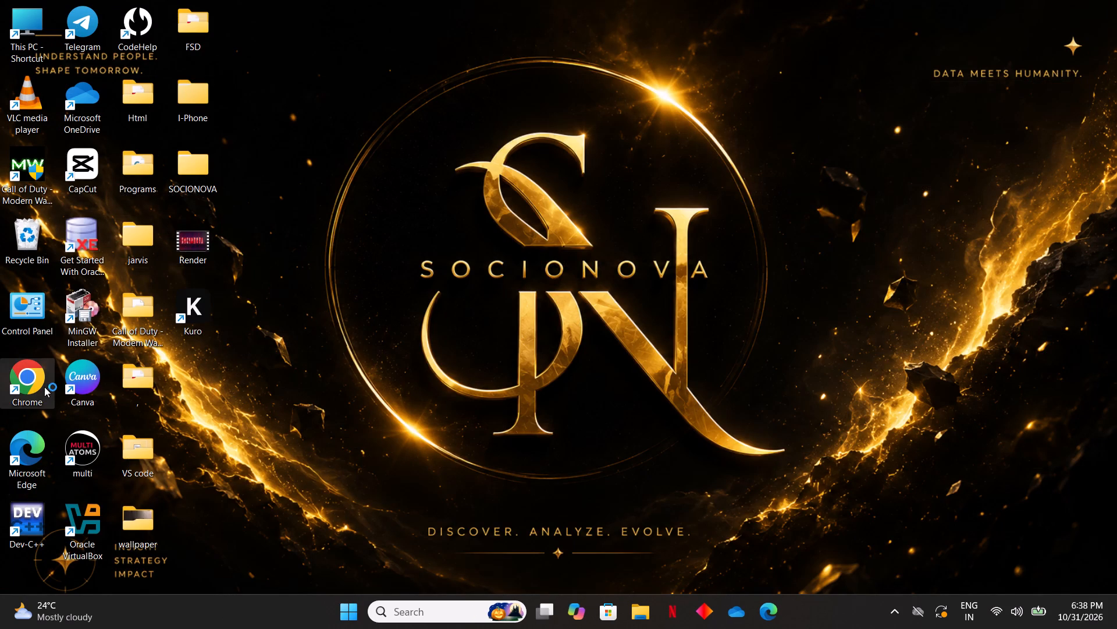
click(451, 335)
double_click(1116, 0)
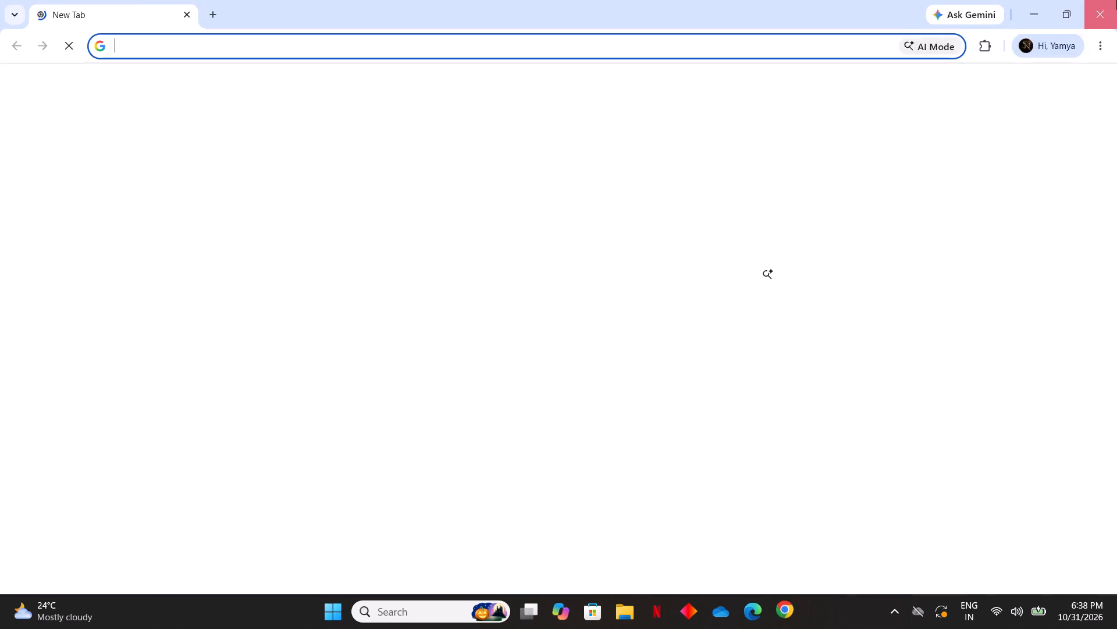
double_click(26, 376)
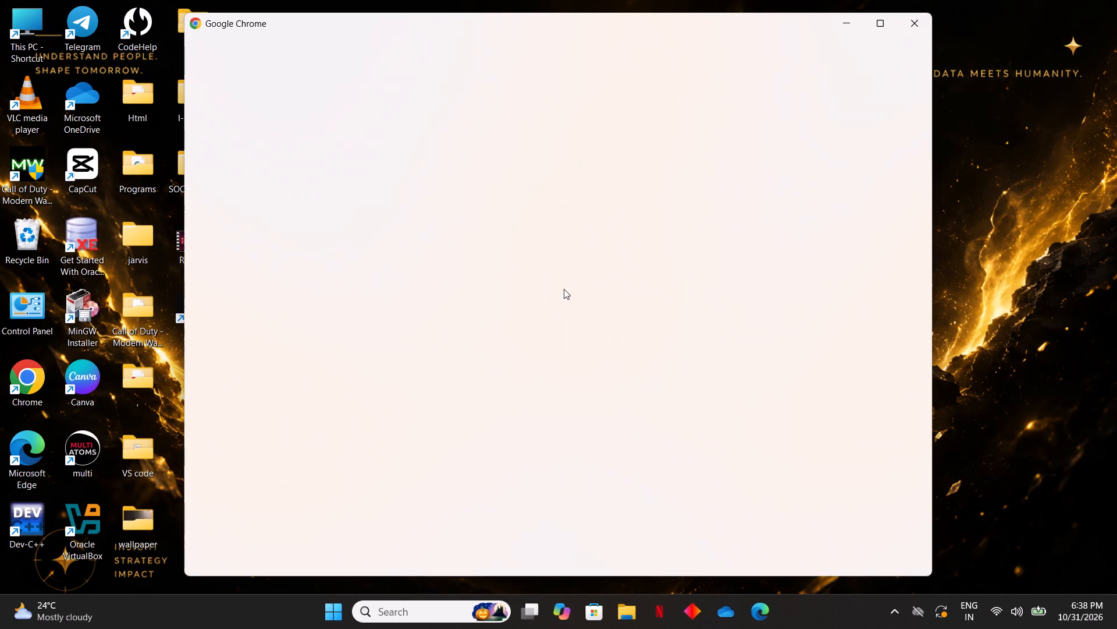
click(459, 333)
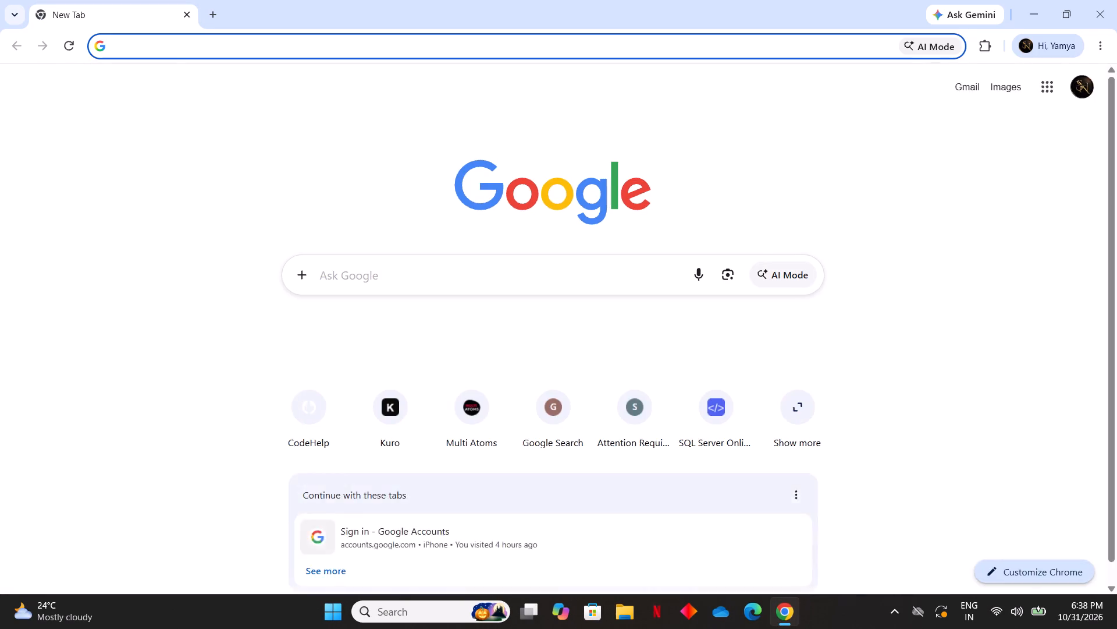
Open YouTube and search it for captik.
click(437, 277)
click(444, 323)
click(200, 220)
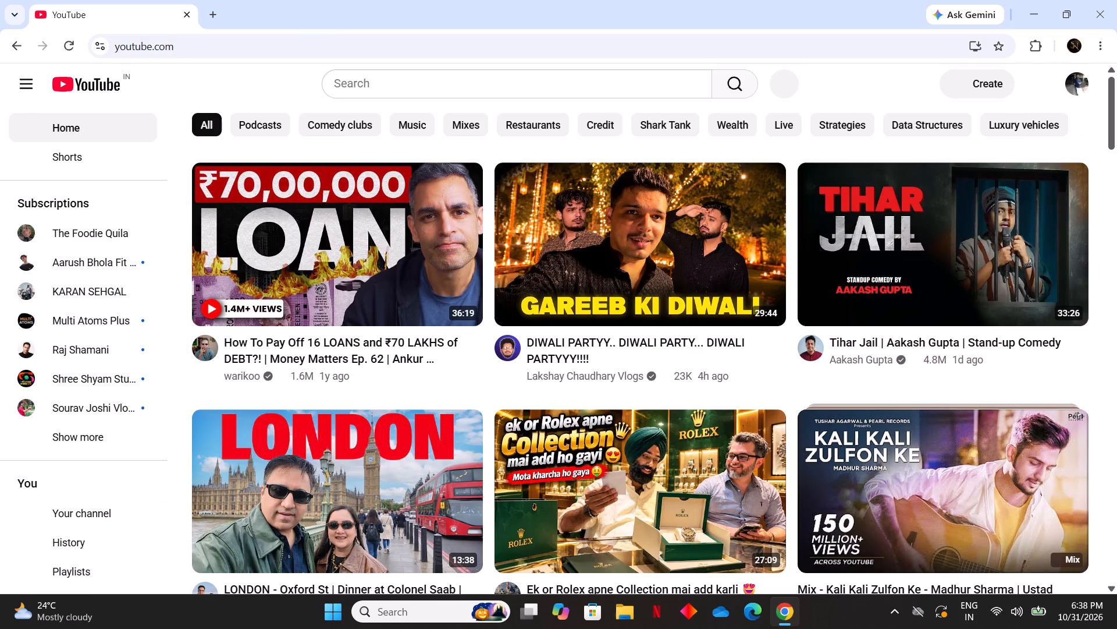
click(570, 92)
text(CAP)
text(TIK)
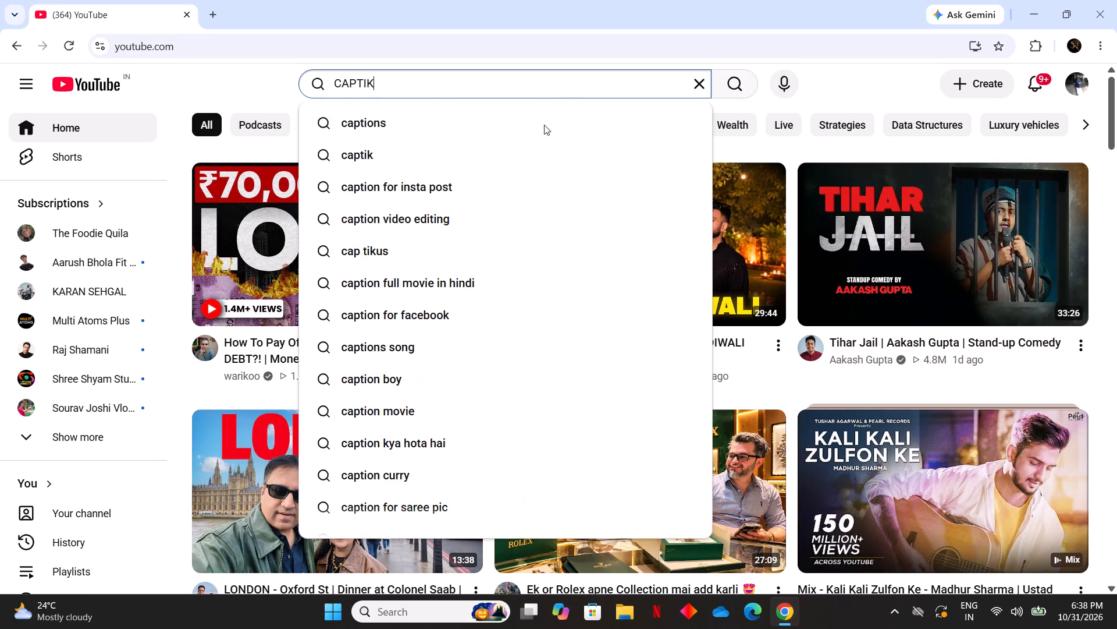
click(420, 162)
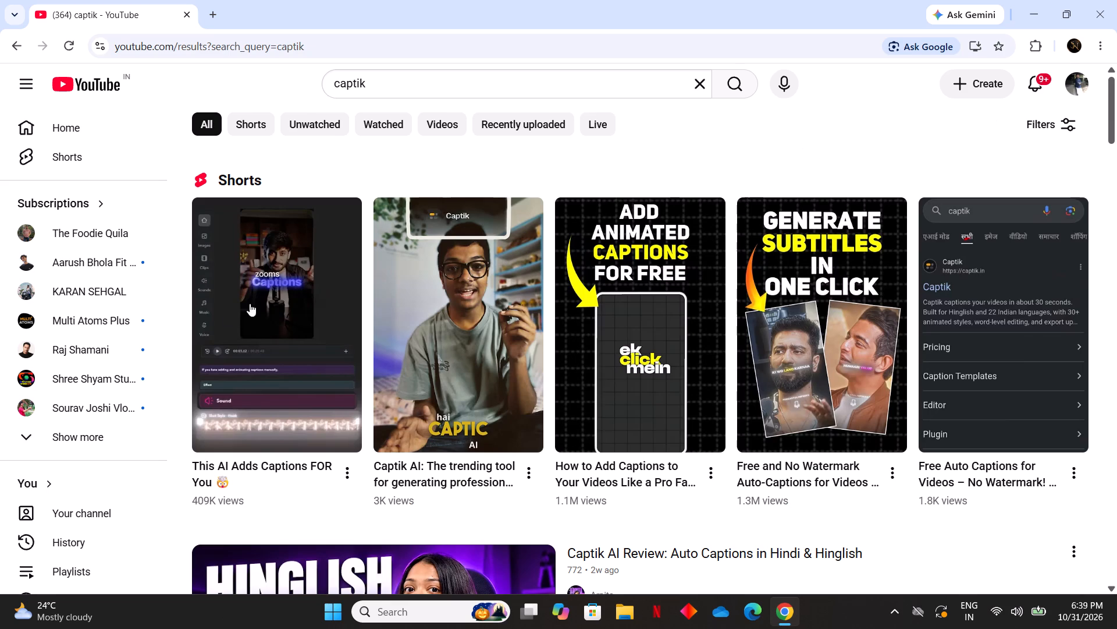
Look through the captik video results and open the Short "This AI Adds Captions FOR You".
scroll(628, 291, down, 3)
scroll(720, 306, down, 1)
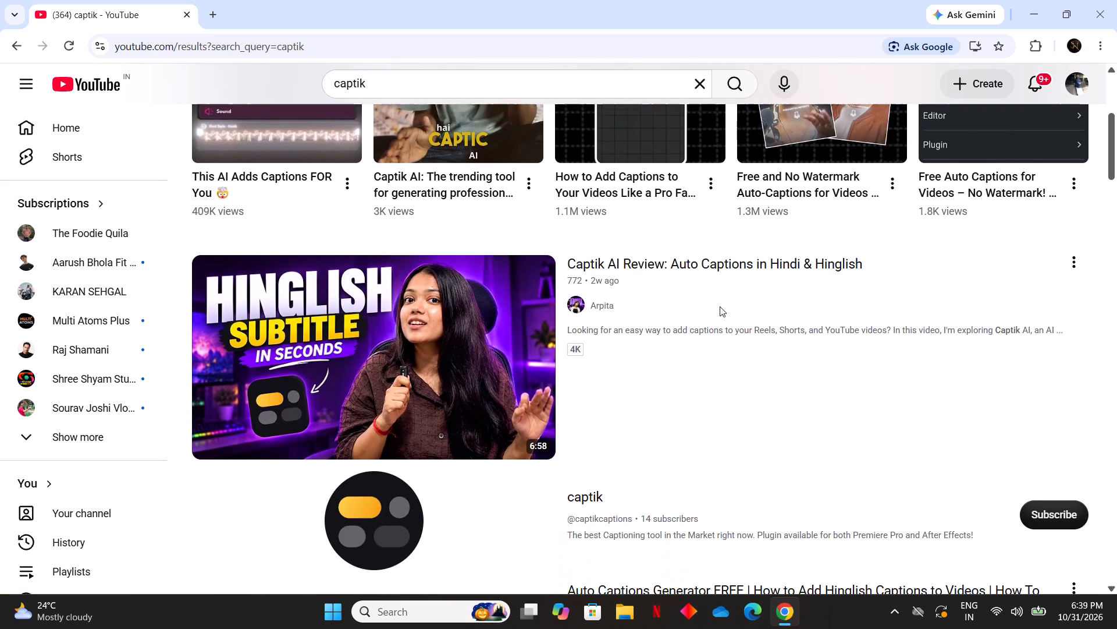
scroll(752, 333, down, 3)
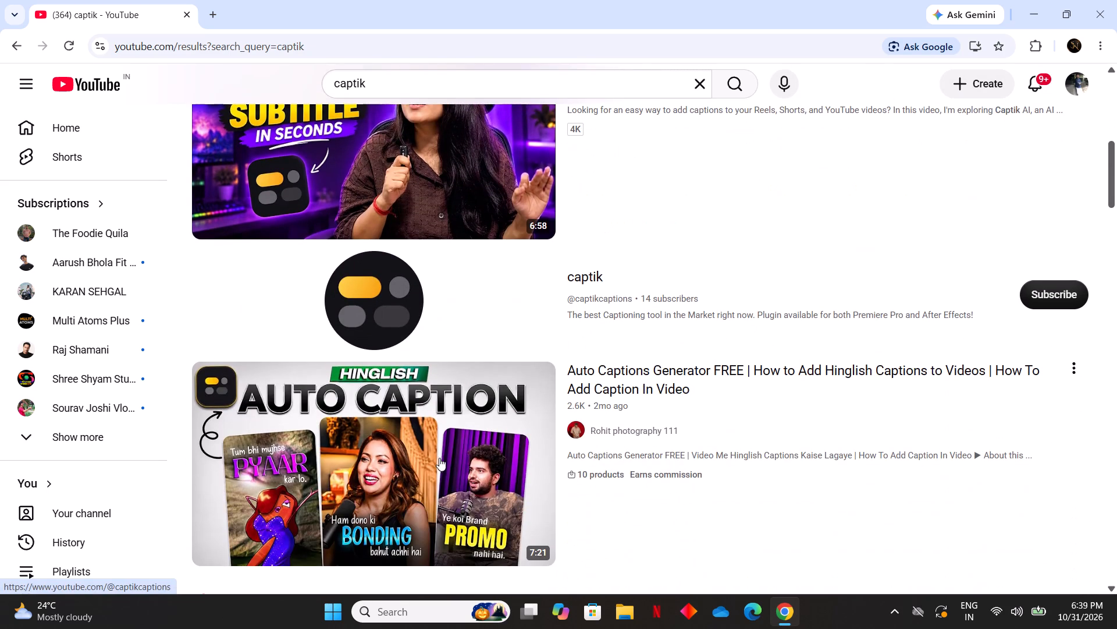
scroll(731, 426, up, 6)
click(219, 305)
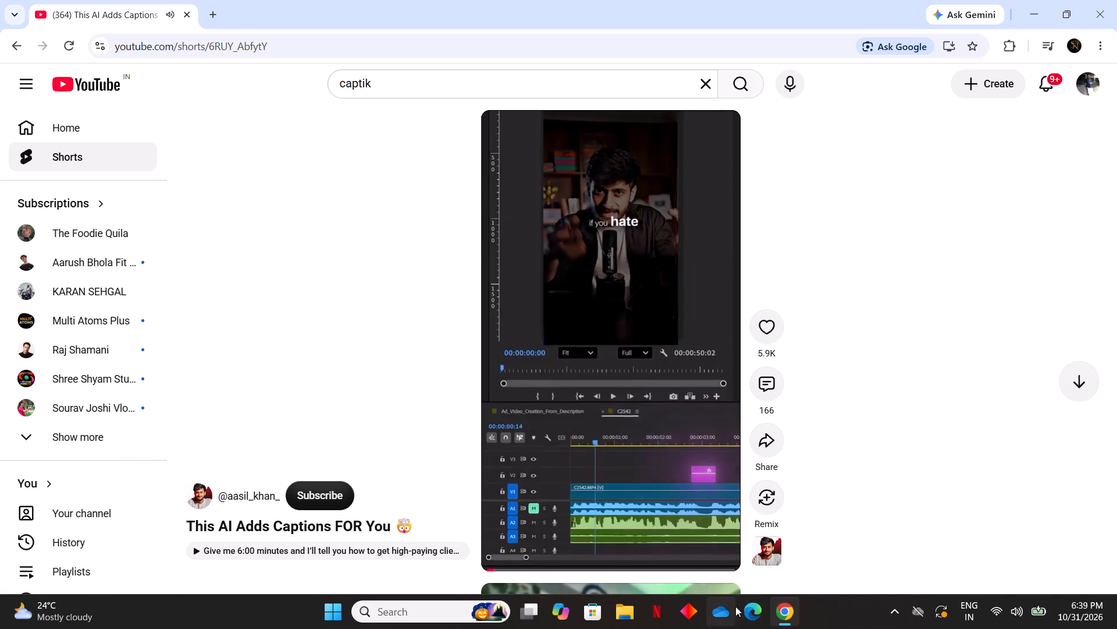
Close the YouTube page and search Google for captik in a fresh tab.
click(213, 12)
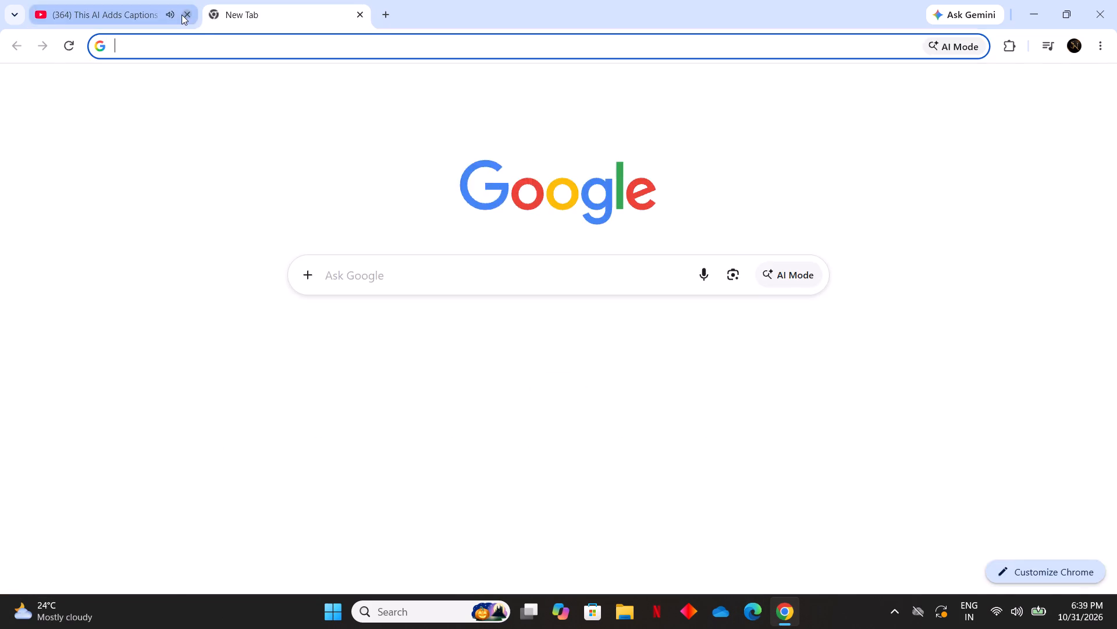
click(181, 15)
click(190, 15)
click(416, 270)
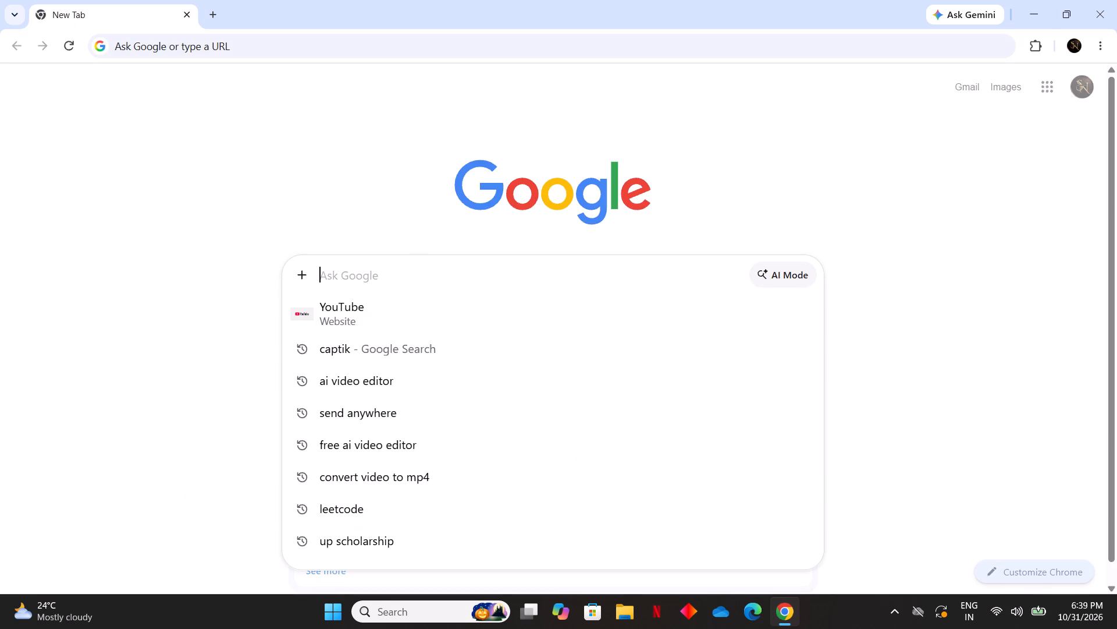
click(426, 351)
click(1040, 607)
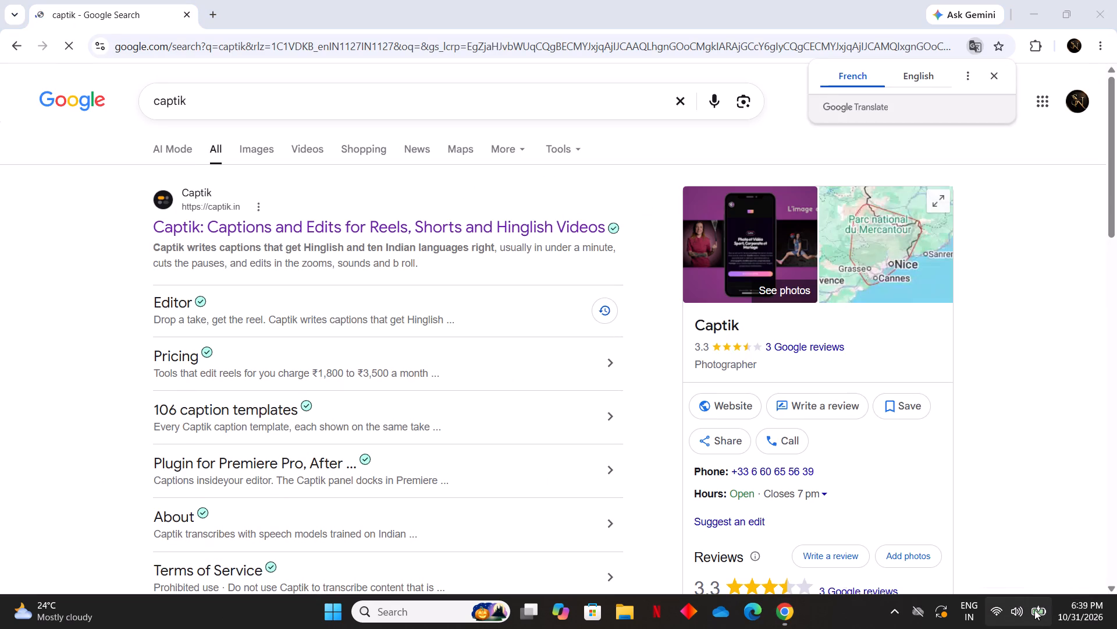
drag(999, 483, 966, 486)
Open the Captik website from the search results and go to My Projects.
click(334, 221)
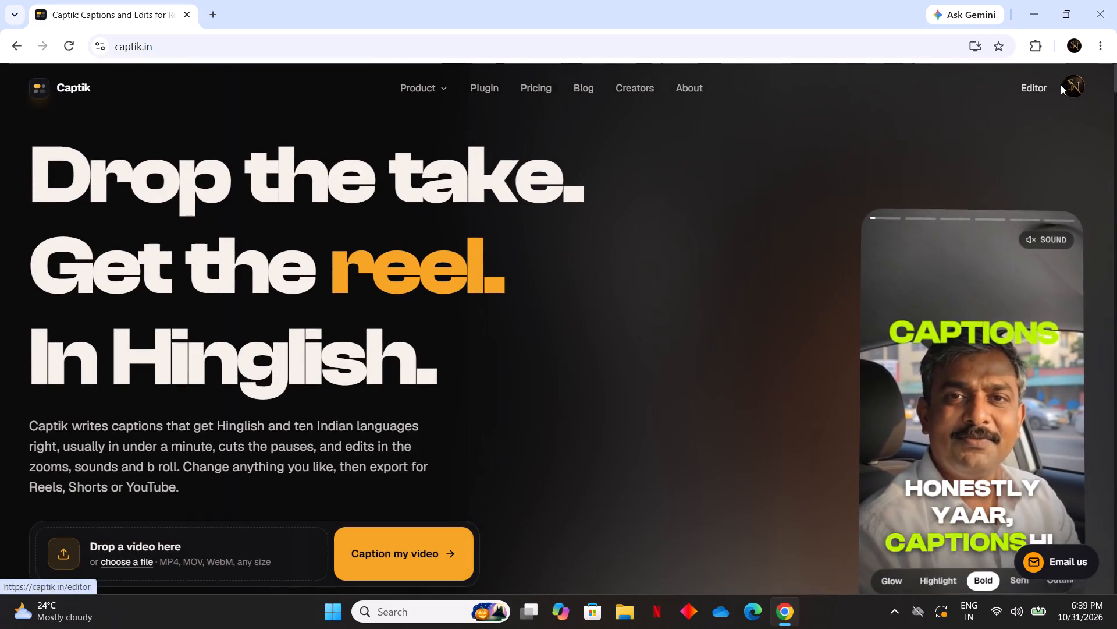
click(1069, 84)
click(1015, 161)
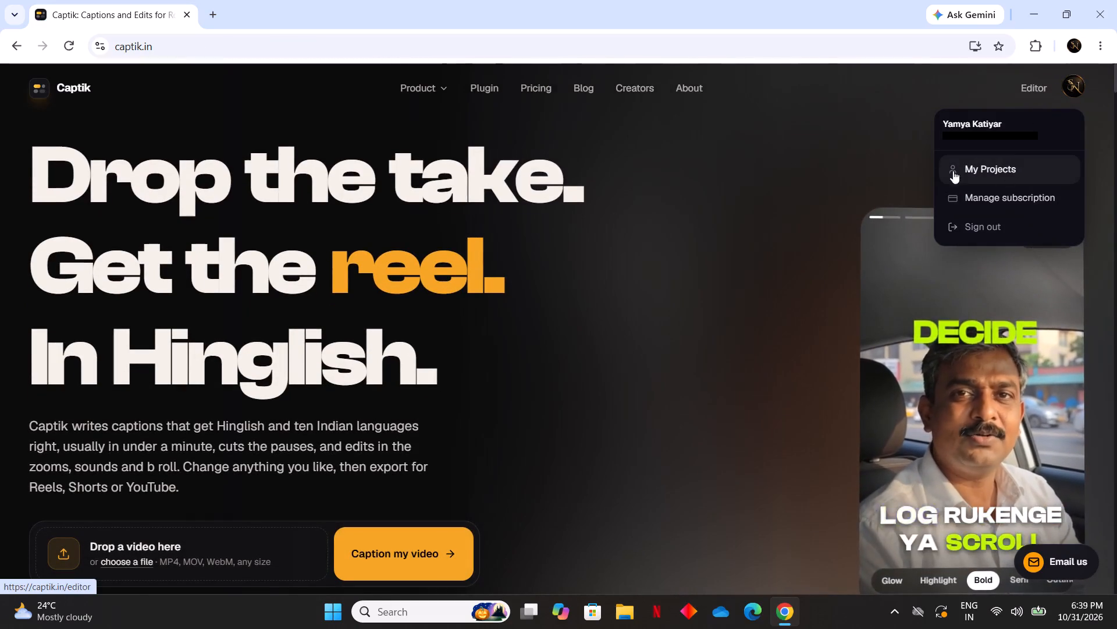
click(995, 167)
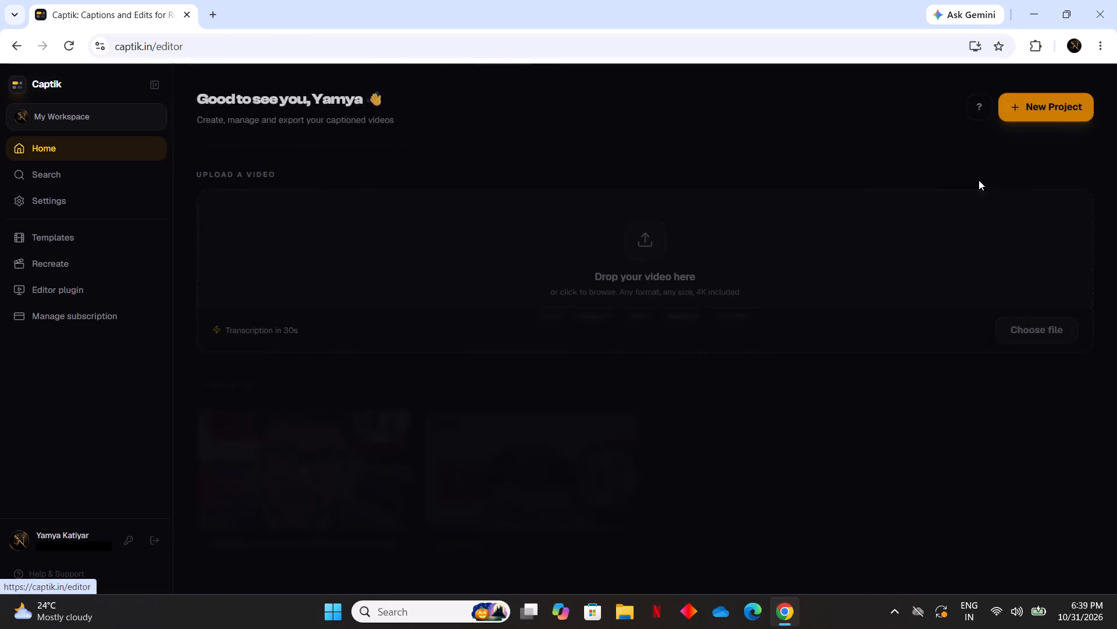
Open the IMG_4583 (1) project and add auto sounds at the Medium level.
click(585, 434)
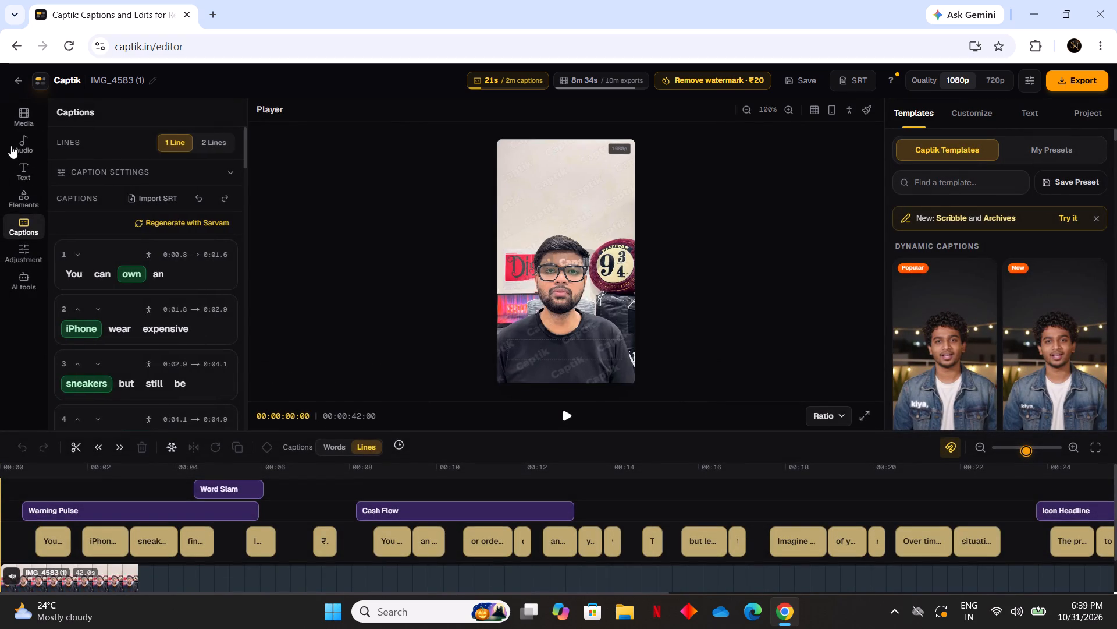
click(12, 144)
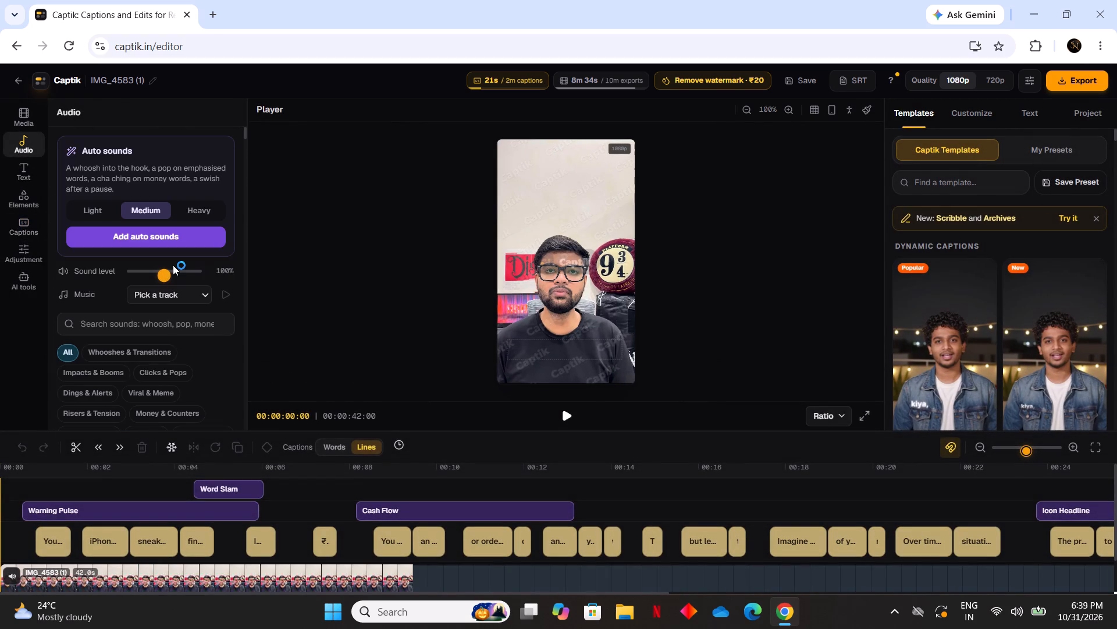
click(168, 232)
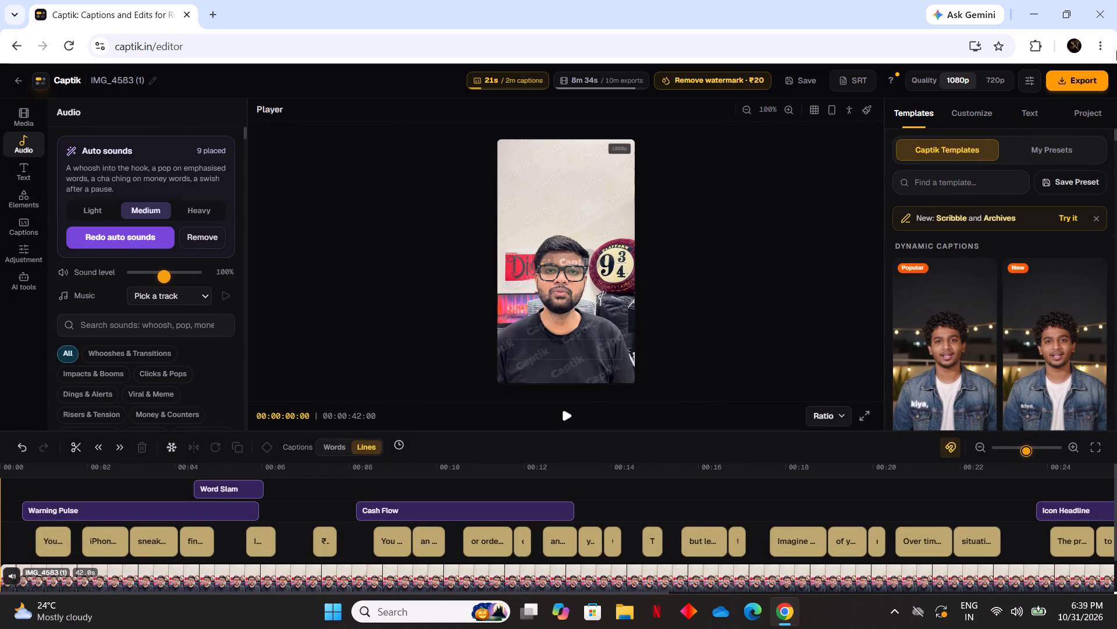
Switch to the project whose name starts with 63E5EEFE and add auto sounds to it at the Medium level.
click(23, 45)
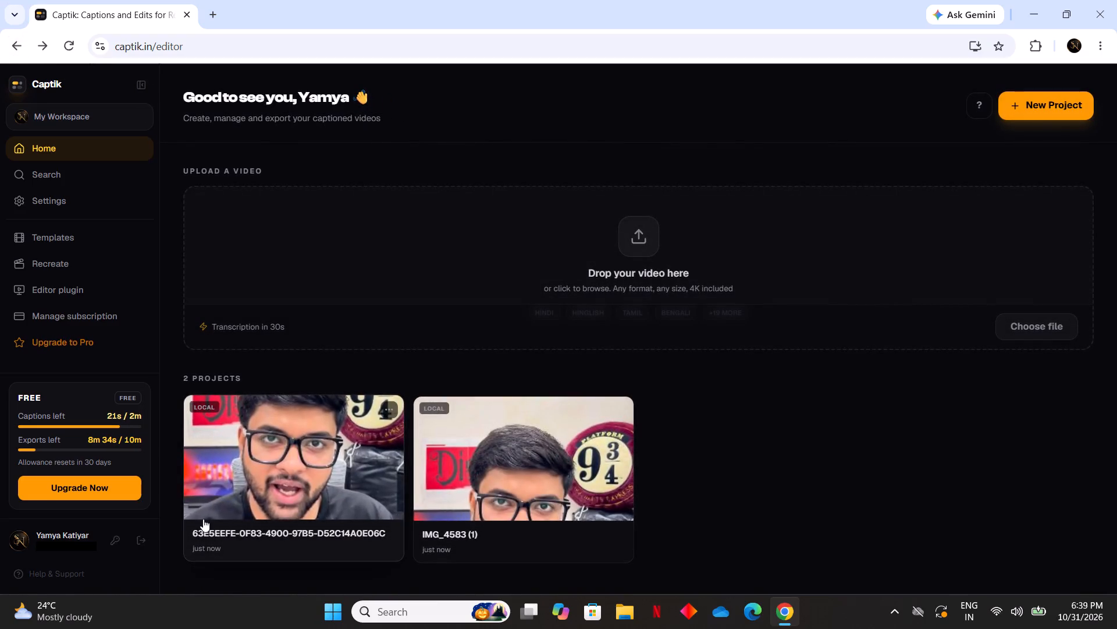
click(258, 496)
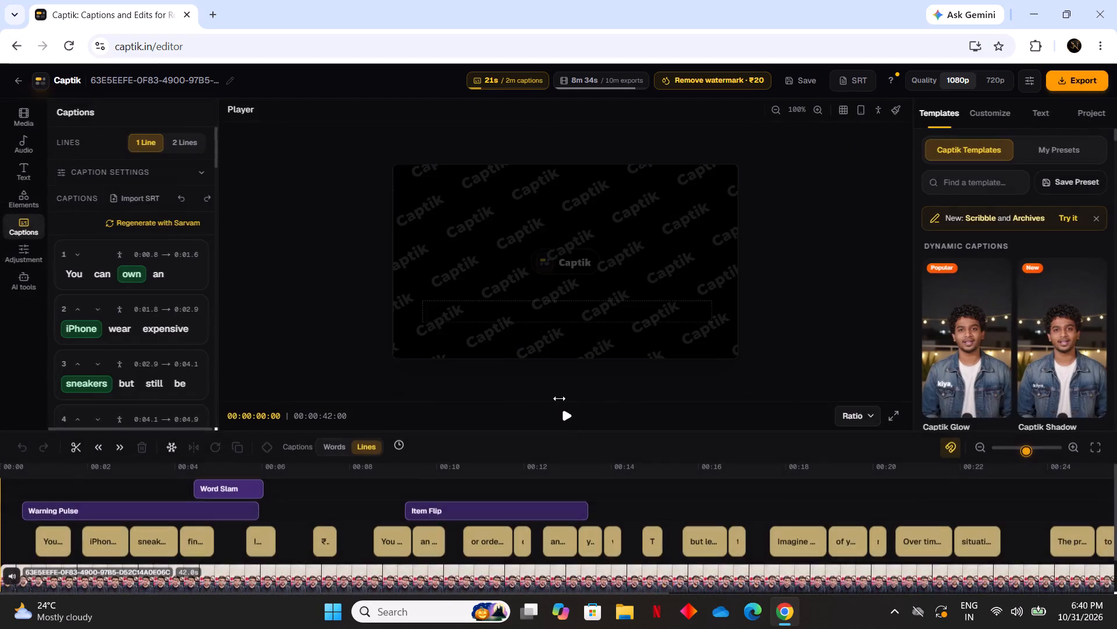
click(26, 147)
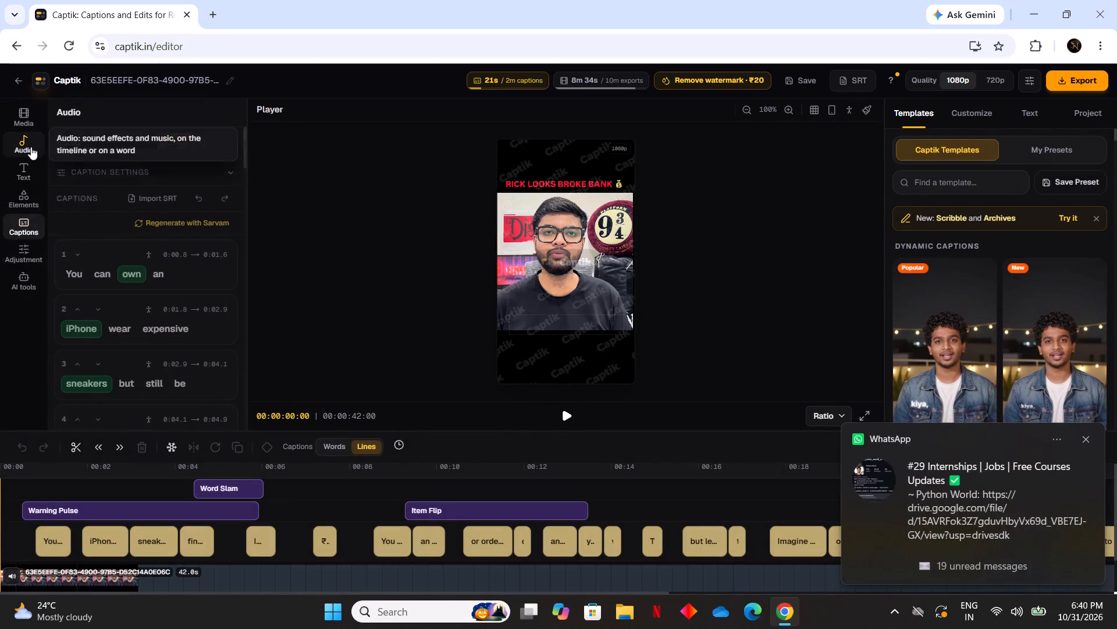
click(146, 238)
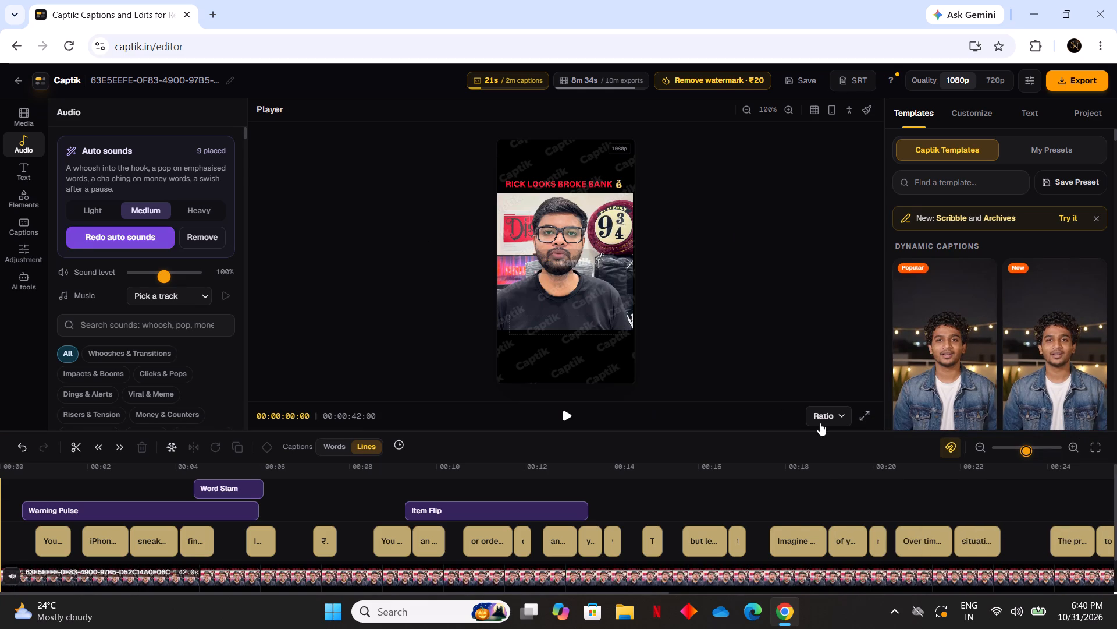
Play the edited video from the start in full screen to review it with the auto sounds.
click(870, 408)
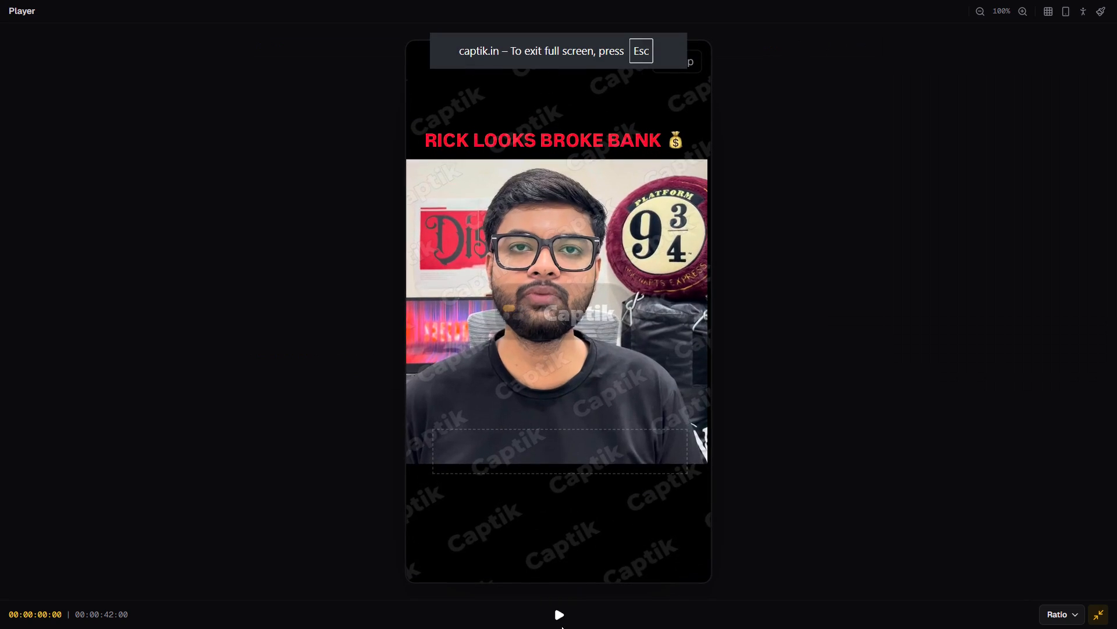
click(556, 616)
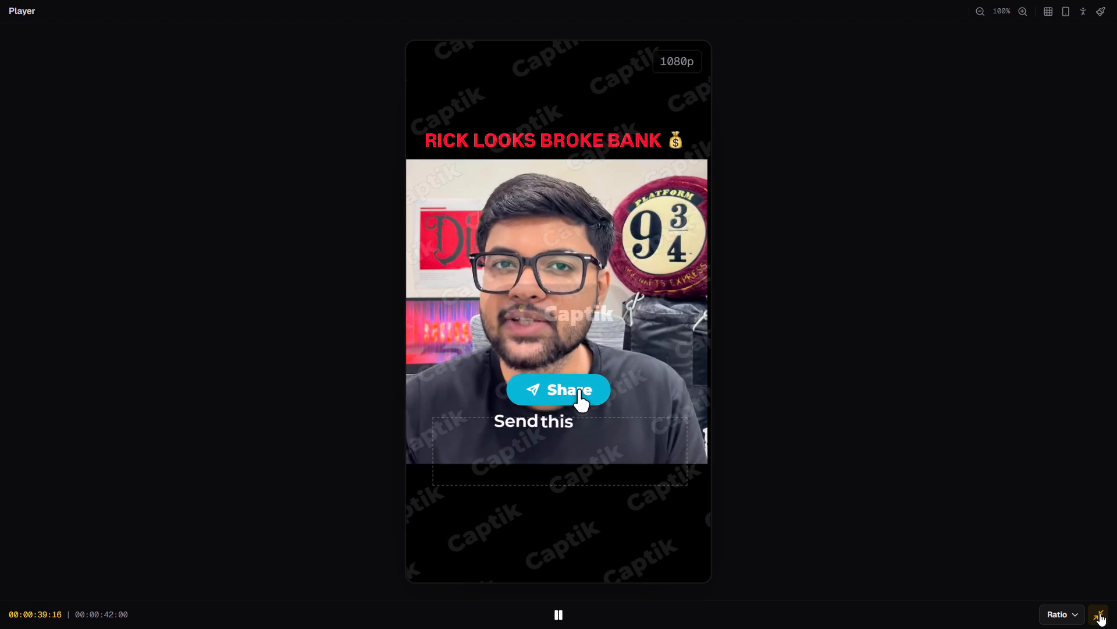
Leave the full-screen preview of the RICK LOOKS BROKE BANK video and look through its caption lines.
click(1100, 613)
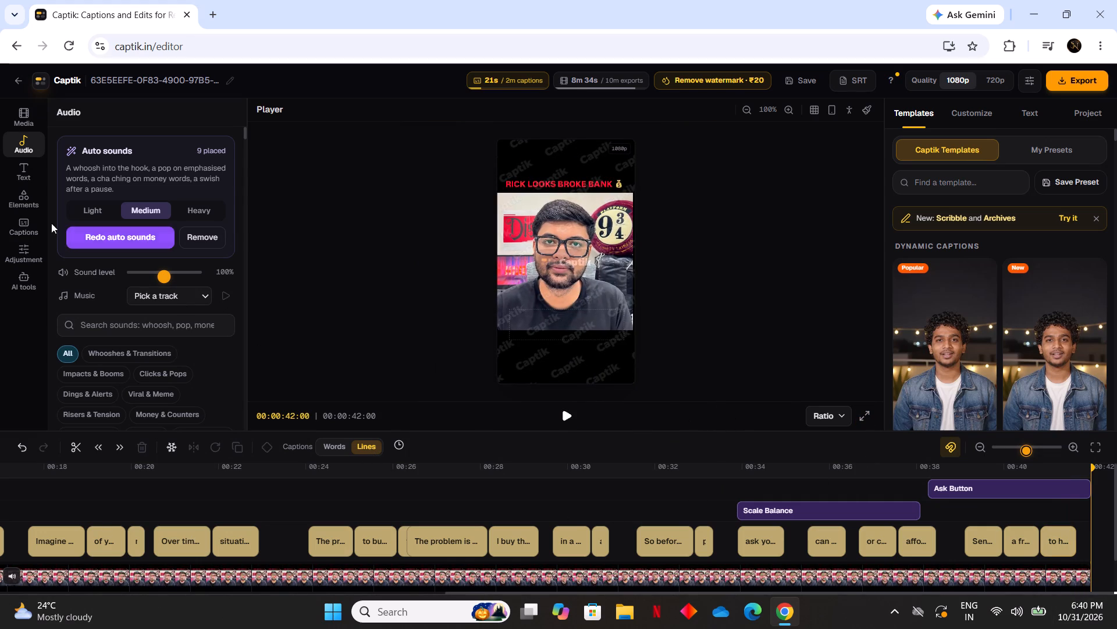
click(23, 220)
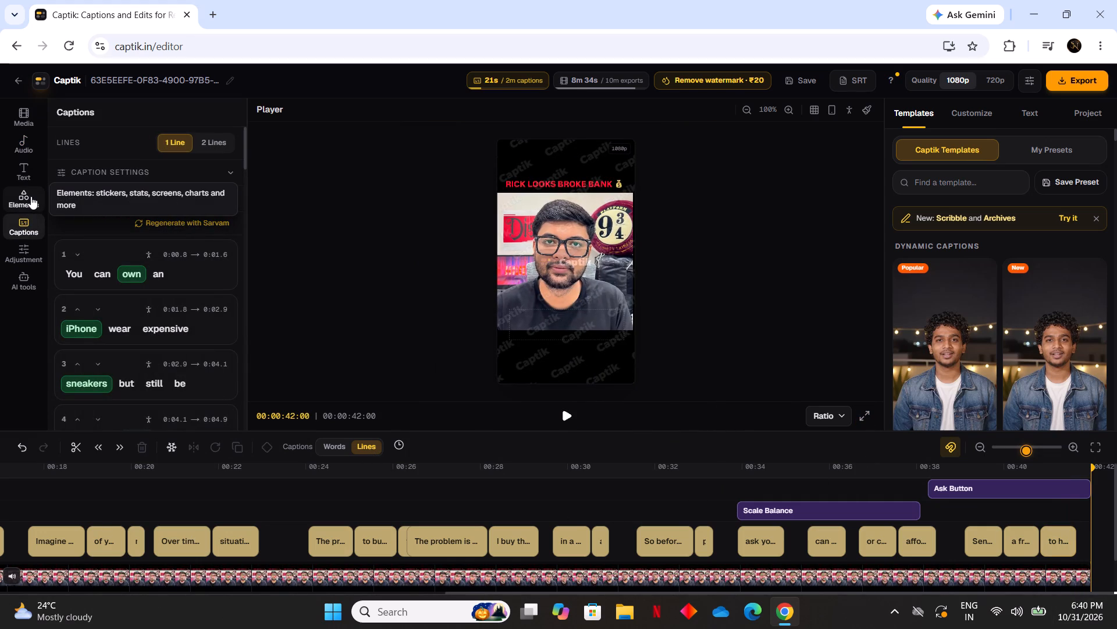
click(31, 196)
click(29, 215)
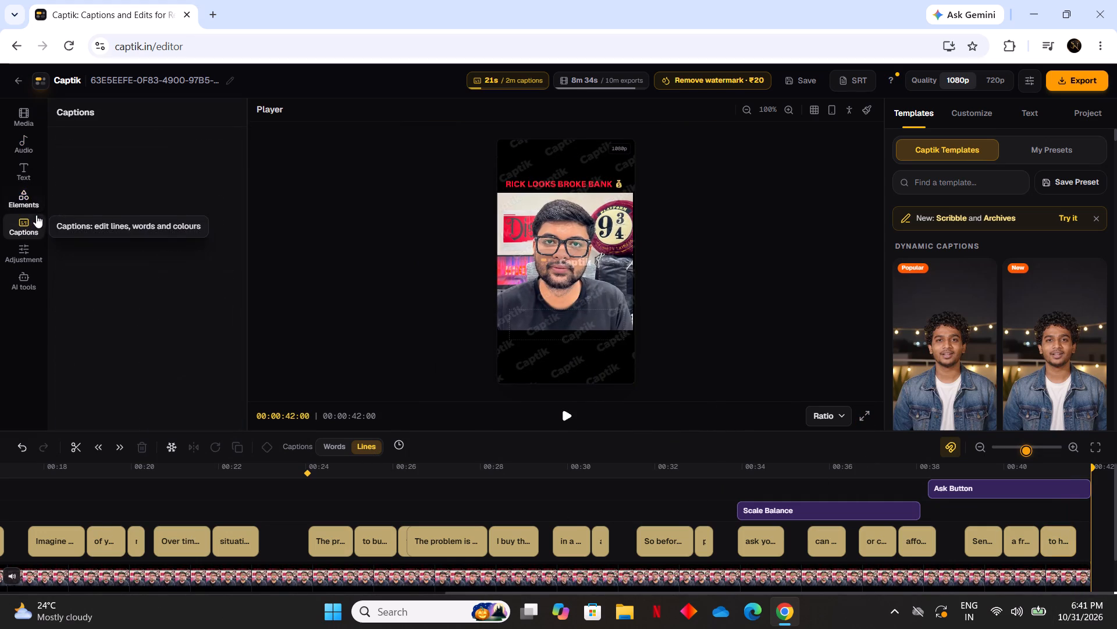
scroll(155, 220, down, 12)
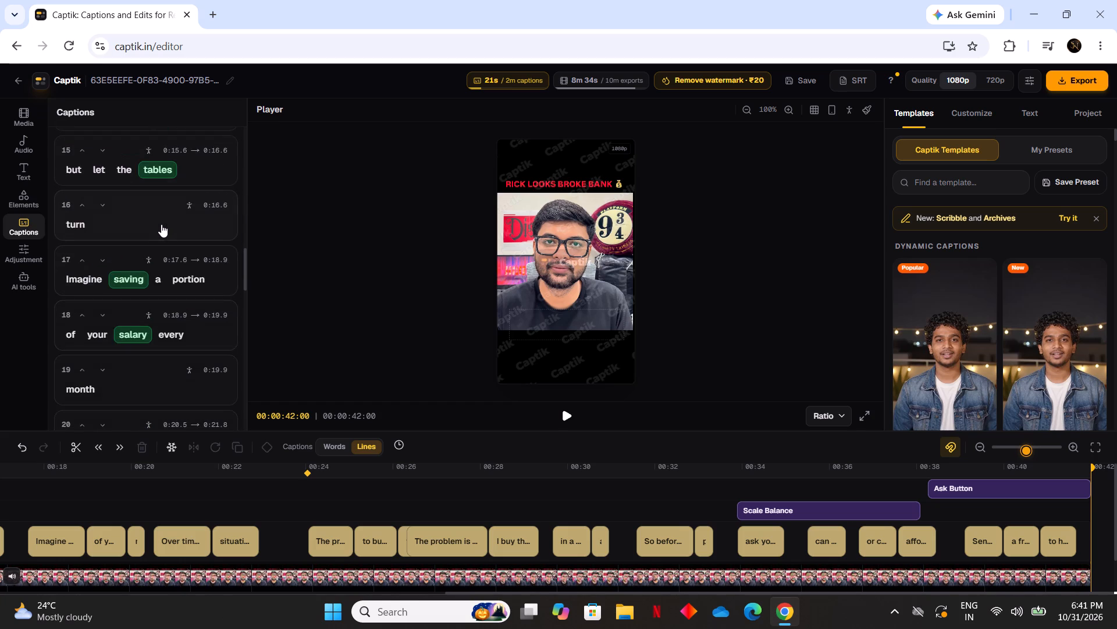
scroll(164, 224, down, 9)
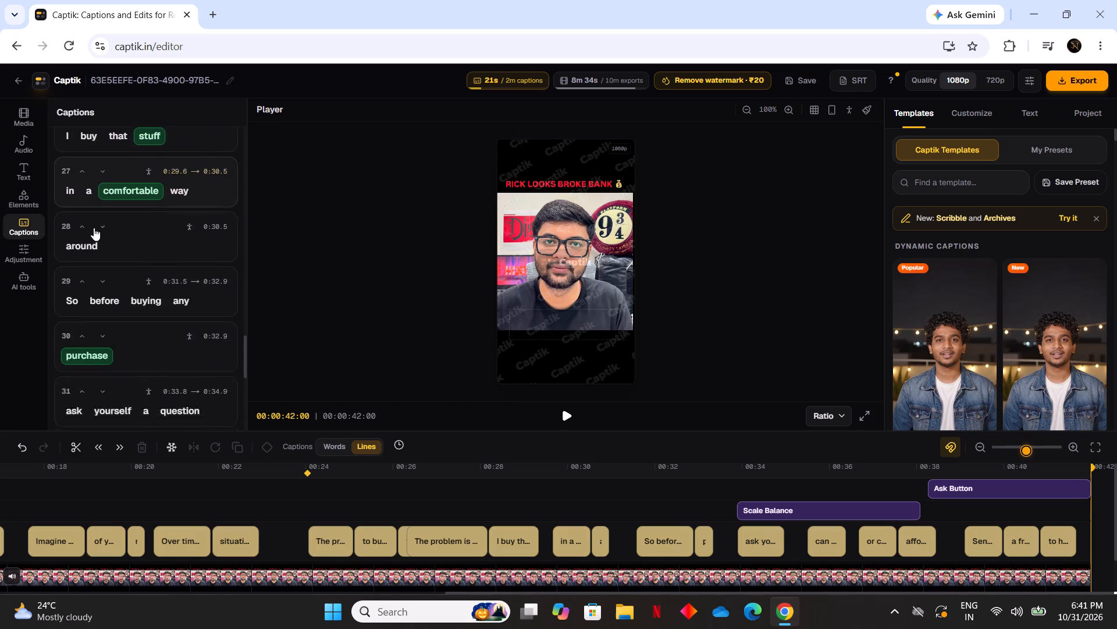
Look through the AI tools for editing and video enhancement options.
click(25, 281)
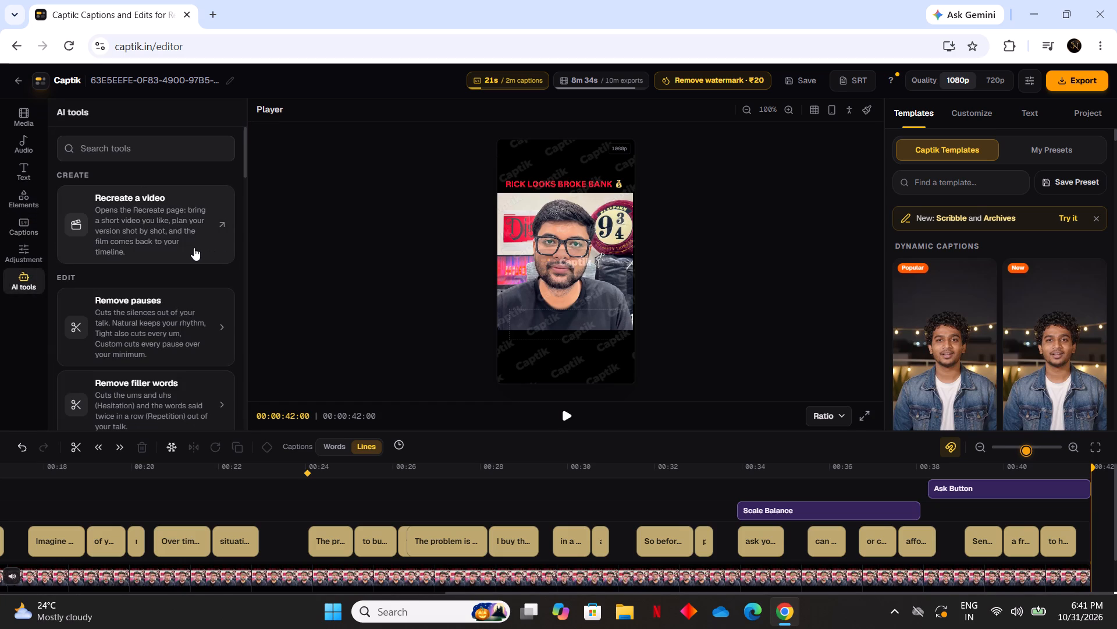
scroll(211, 294, down, 1)
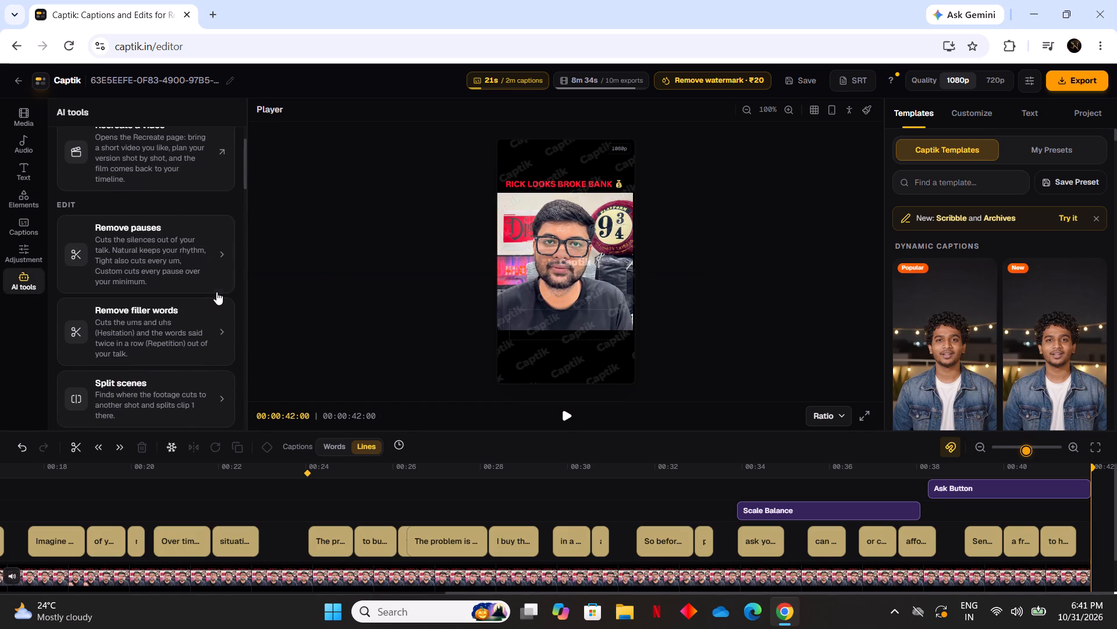
scroll(216, 292, down, 3)
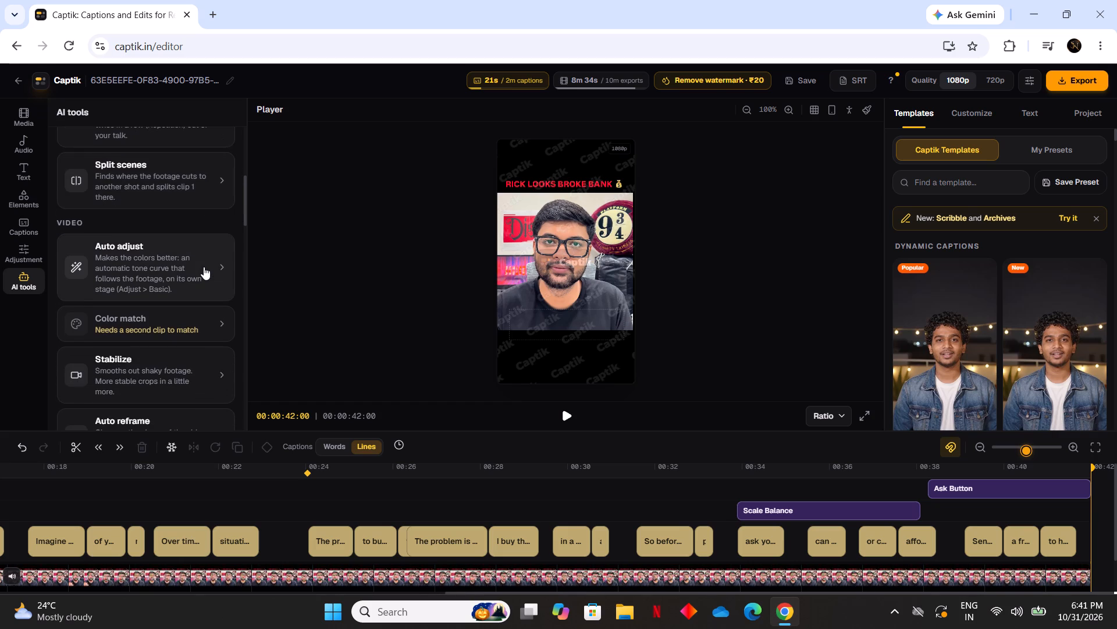
scroll(184, 280, down, 1)
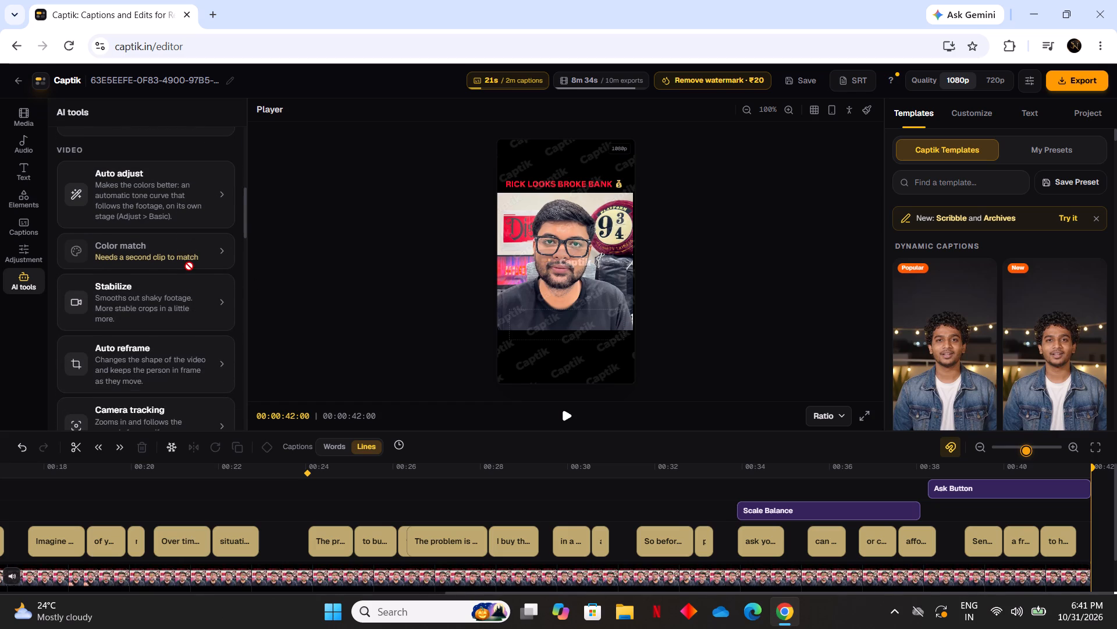
scroll(189, 266, down, 3)
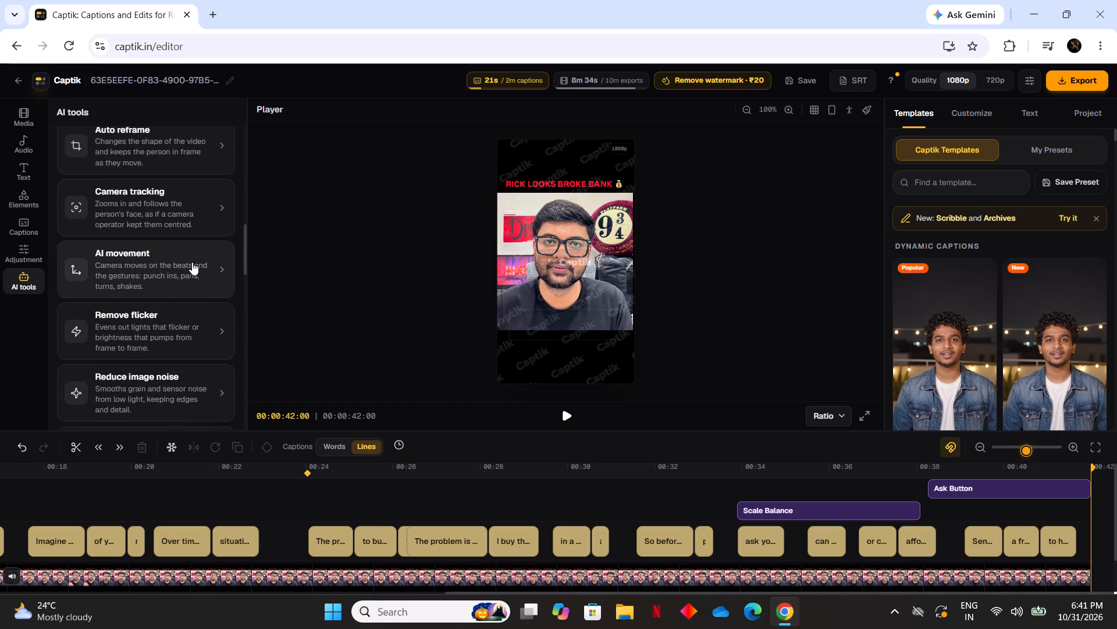
scroll(192, 262, down, 1)
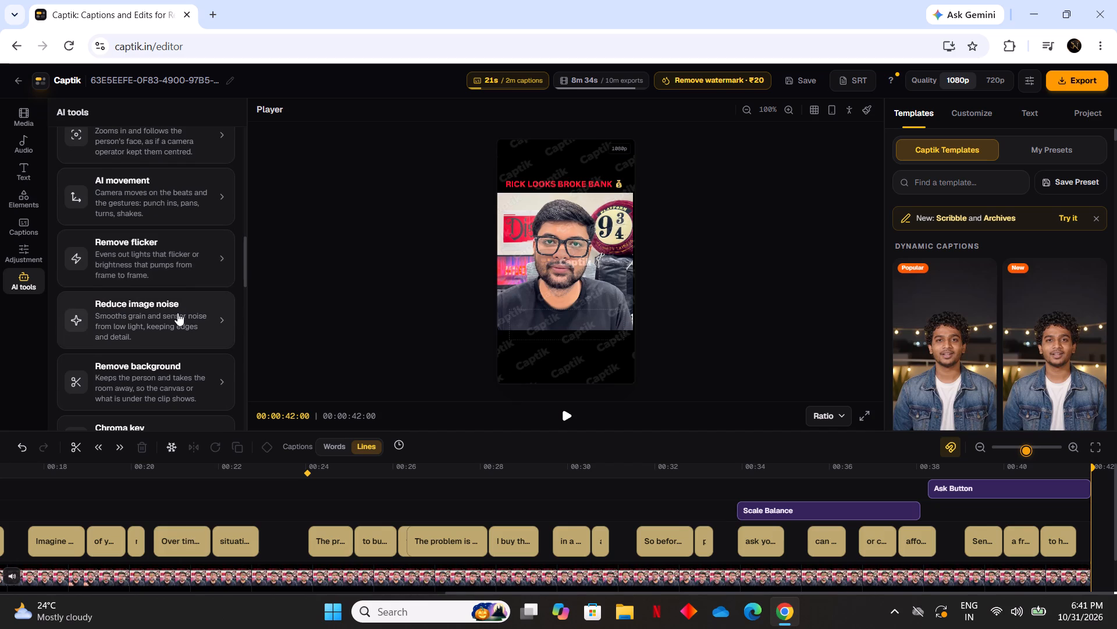
Turn on Reduce image noise for the video.
click(177, 313)
drag(130, 356, 150, 361)
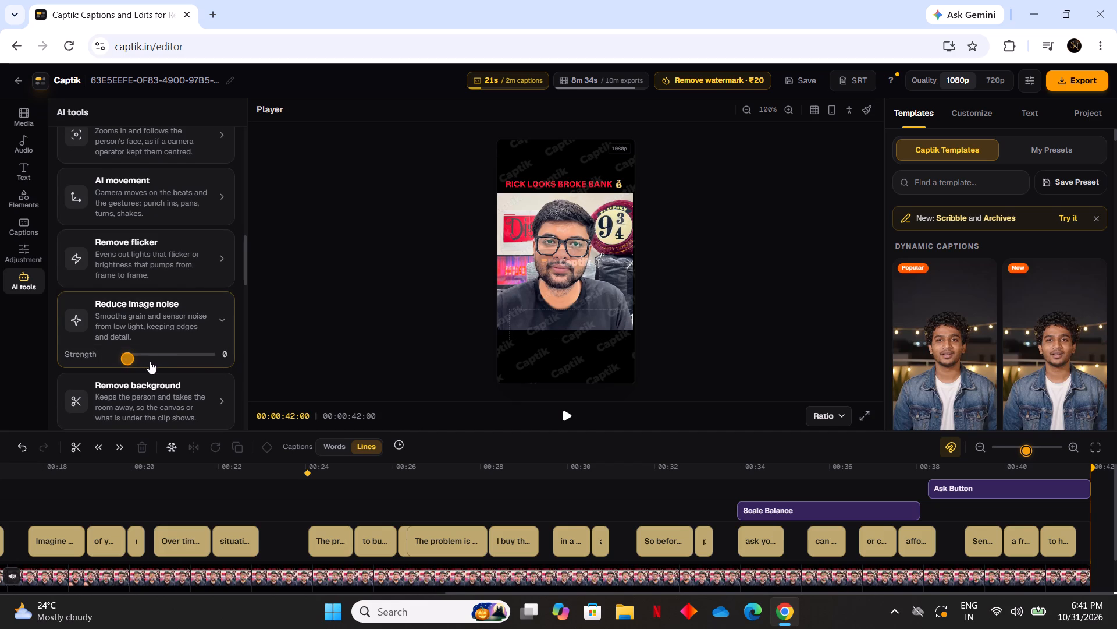
drag(150, 361, 162, 363)
drag(125, 358, 143, 361)
click(68, 323)
Look through the remaining AI tools for video and sound, followed by the media and audio options.
scroll(189, 314, down, 1)
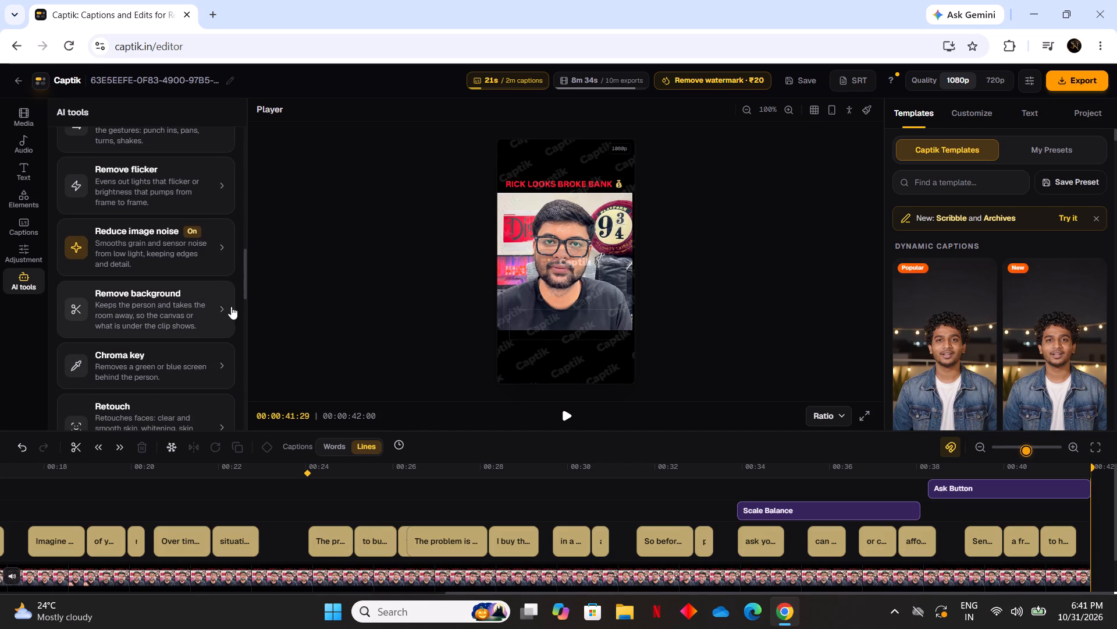
scroll(115, 341, down, 2)
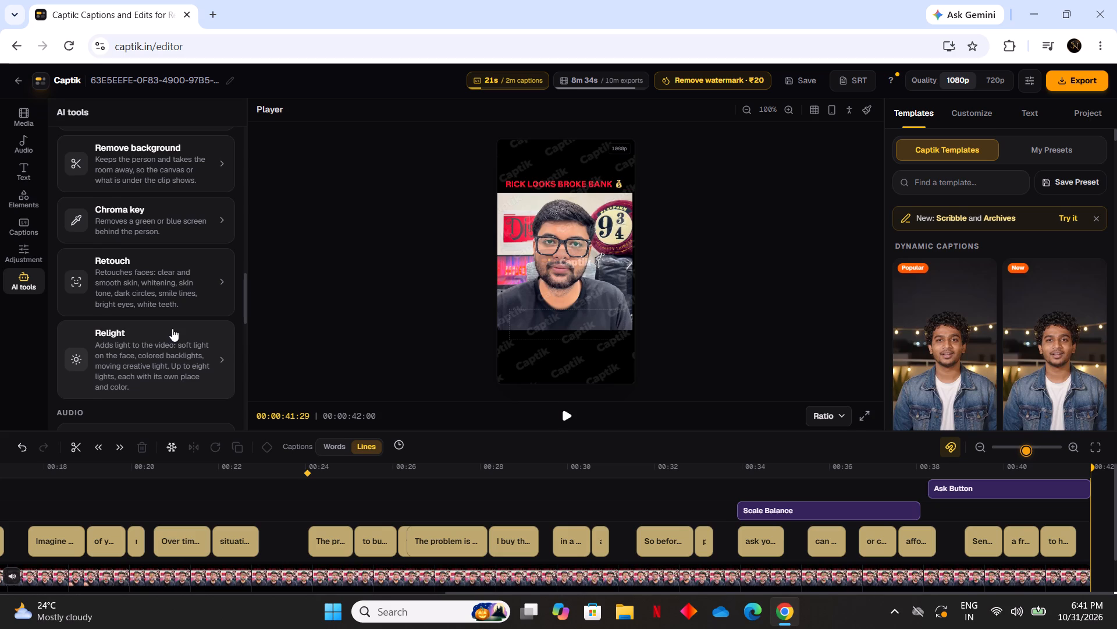
scroll(173, 328, down, 4)
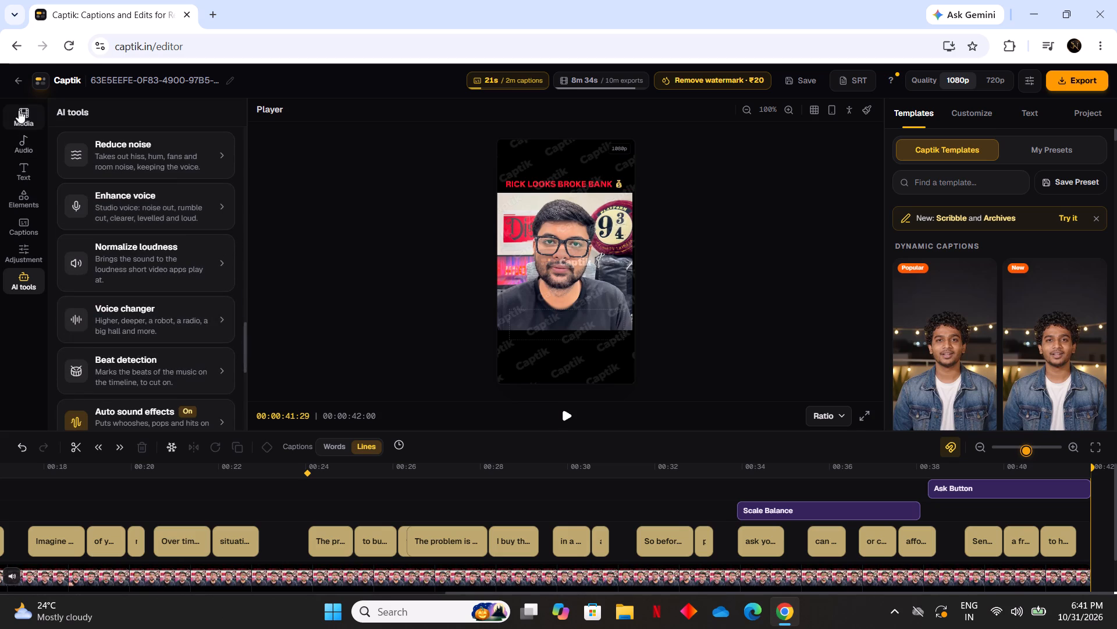
click(19, 110)
click(19, 142)
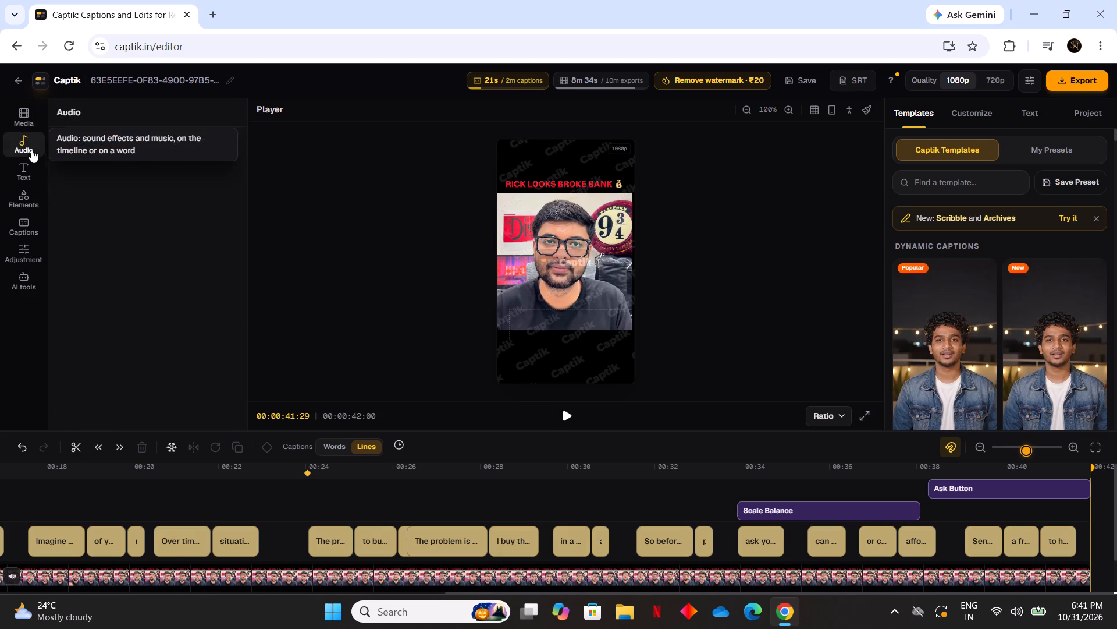
Review the detected graphic moments, previewing the Compare moment at 0:33 and the Question moment at 0:24.
click(32, 168)
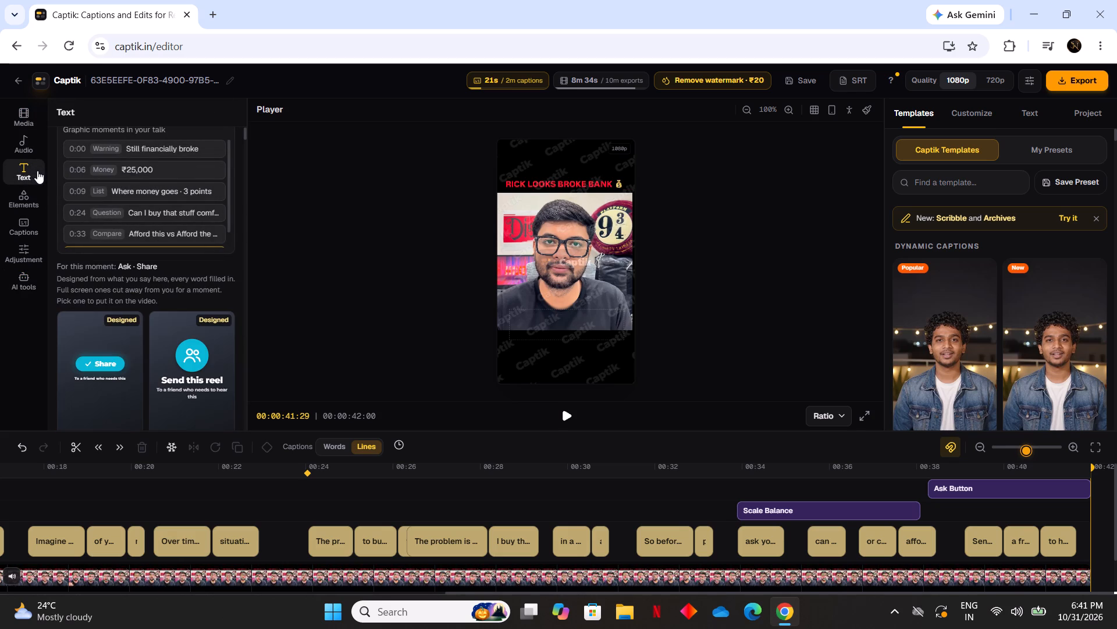
scroll(151, 324, down, 4)
scroll(151, 324, up, 6)
click(168, 251)
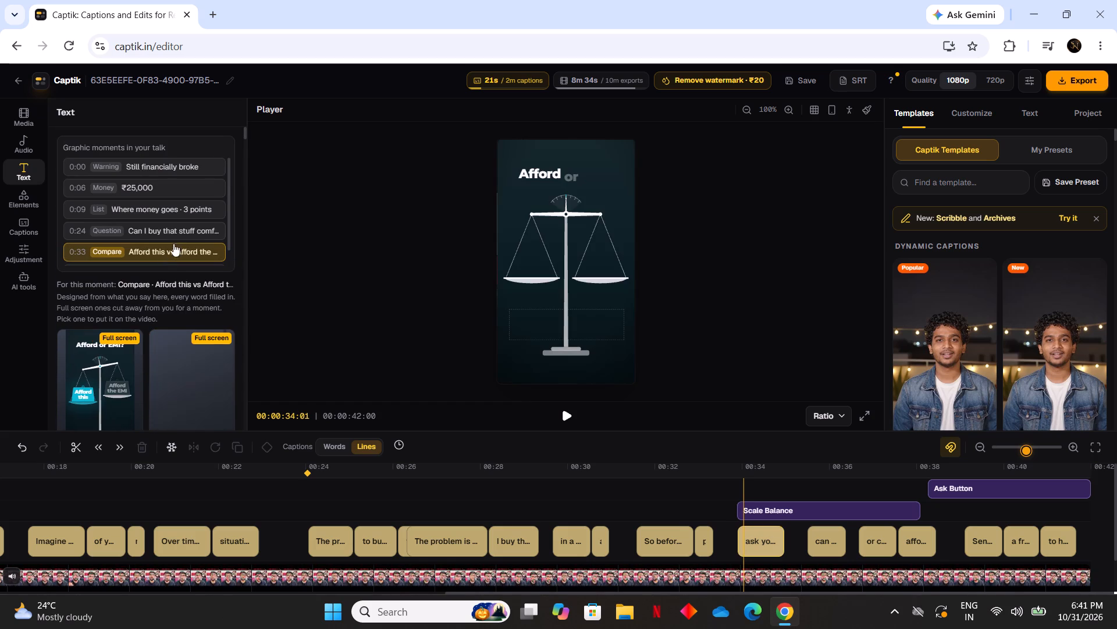
click(173, 234)
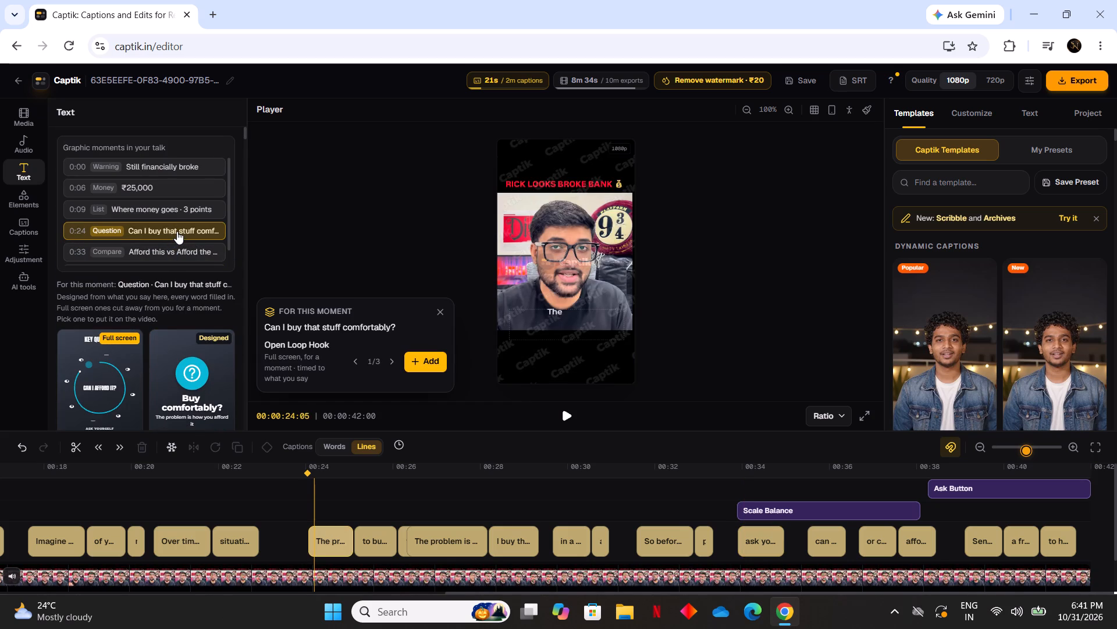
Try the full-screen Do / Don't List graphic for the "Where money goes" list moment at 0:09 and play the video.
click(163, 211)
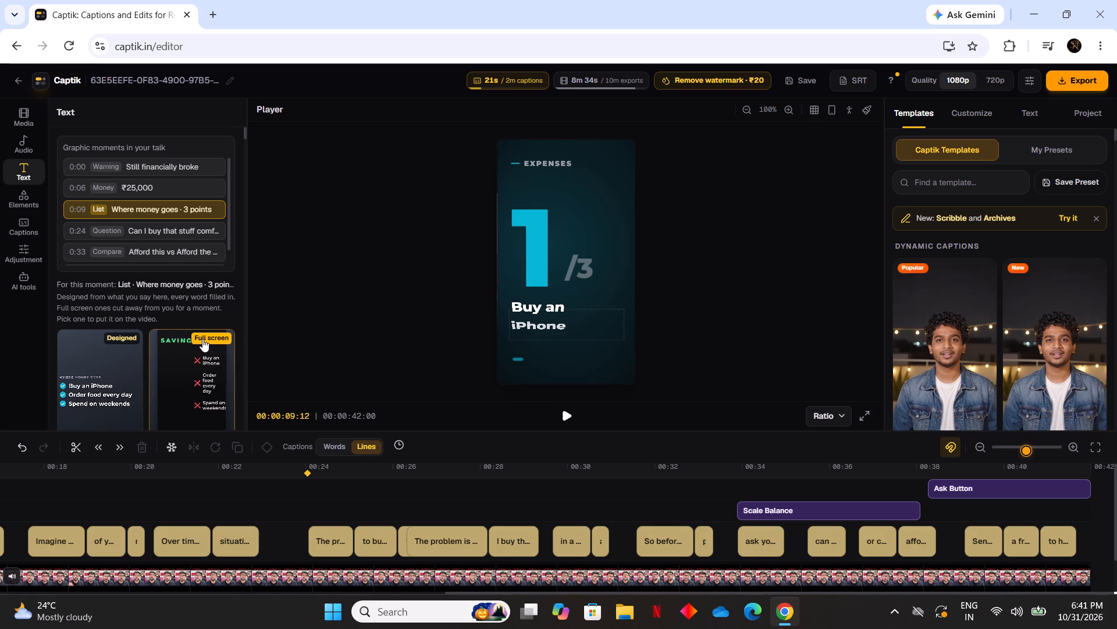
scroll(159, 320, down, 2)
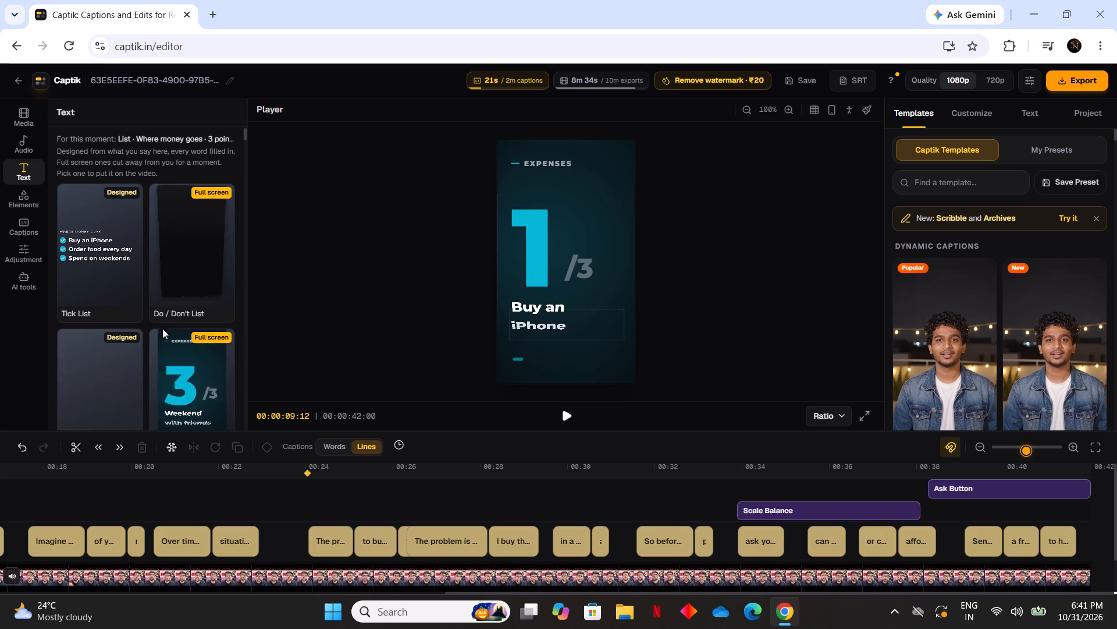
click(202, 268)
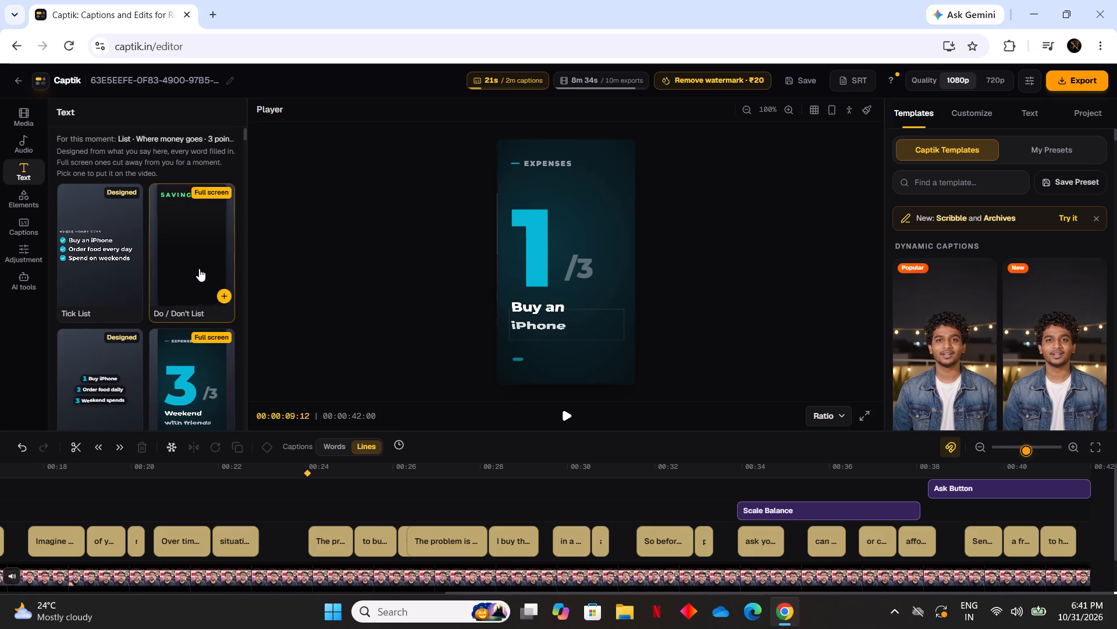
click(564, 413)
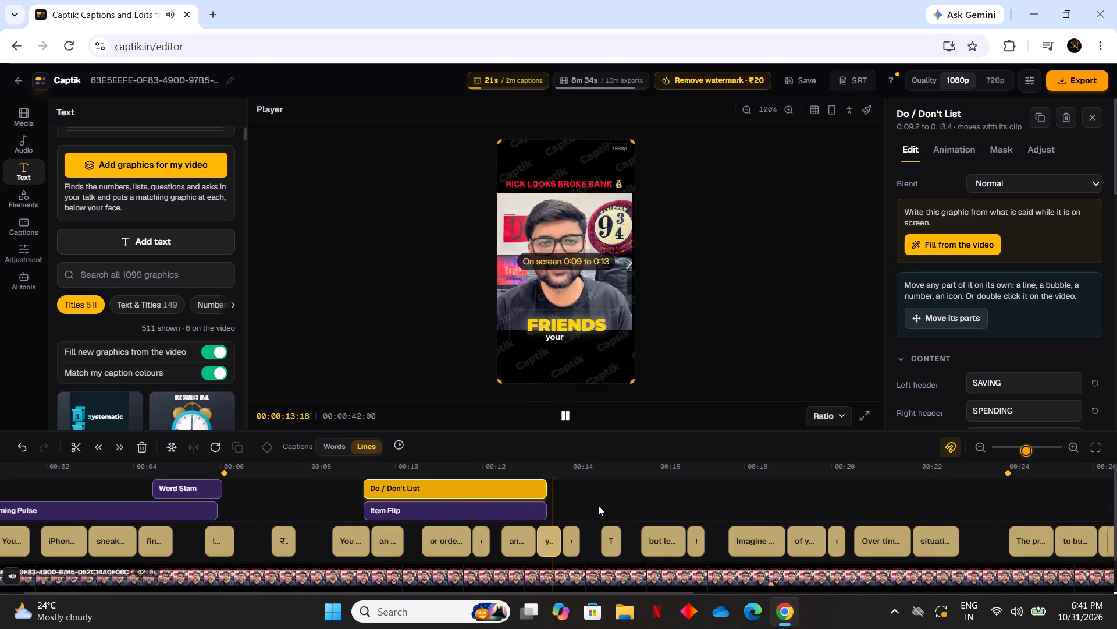
Compare the overlapping Do / Don't List and Item Flip graphics at 0:09, and undo the Do / Don't List addition.
click(335, 581)
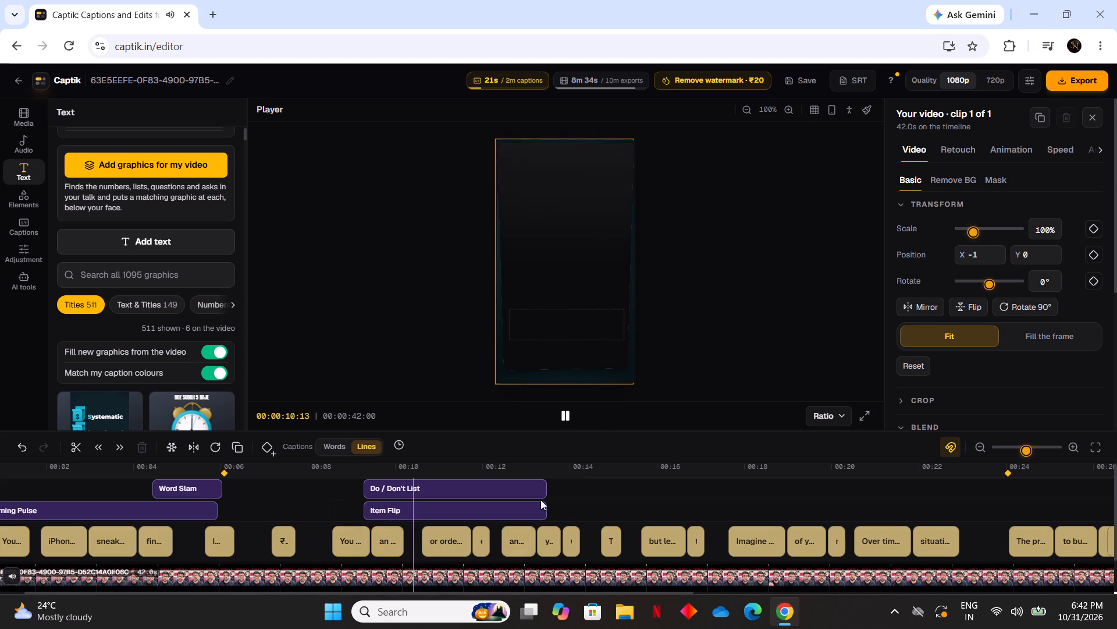
scroll(162, 326, down, 2)
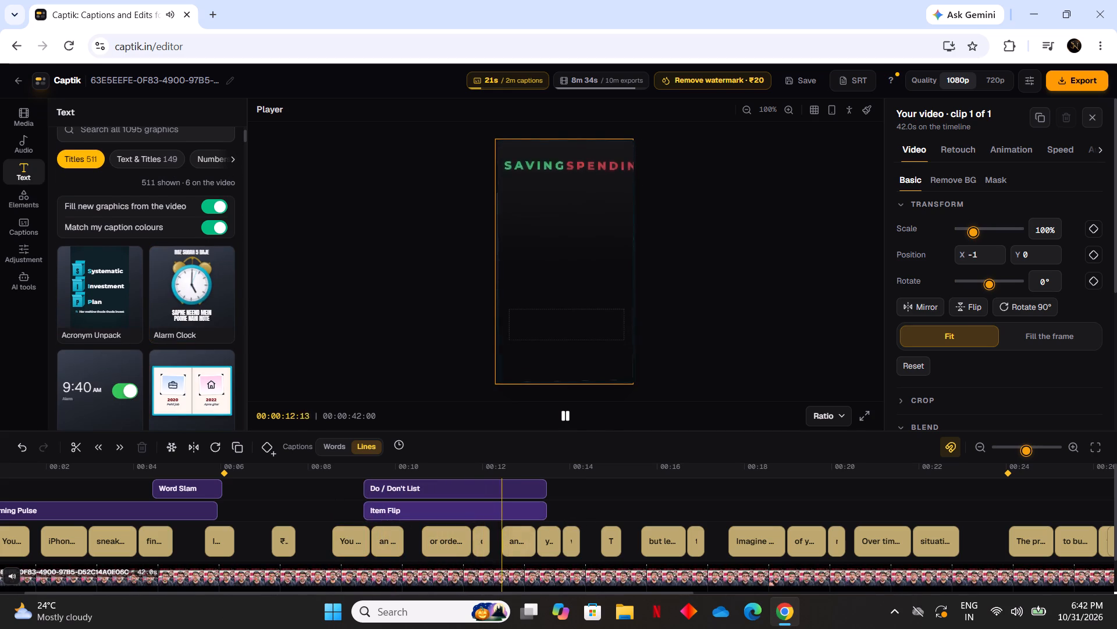
click(407, 513)
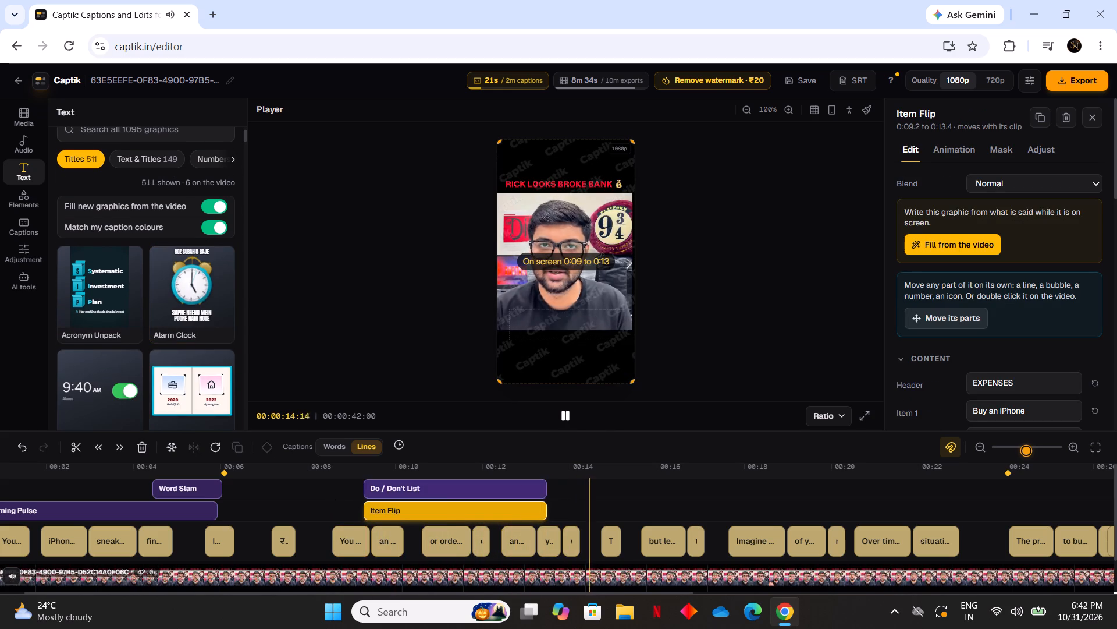
click(410, 495)
click(412, 516)
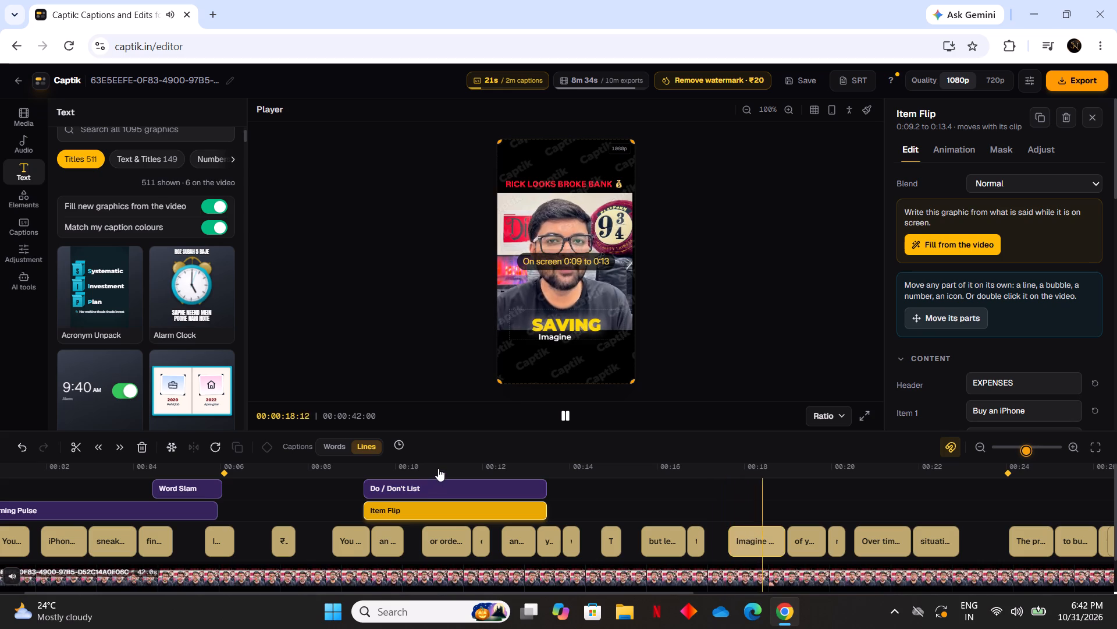
key(ctrl+z)
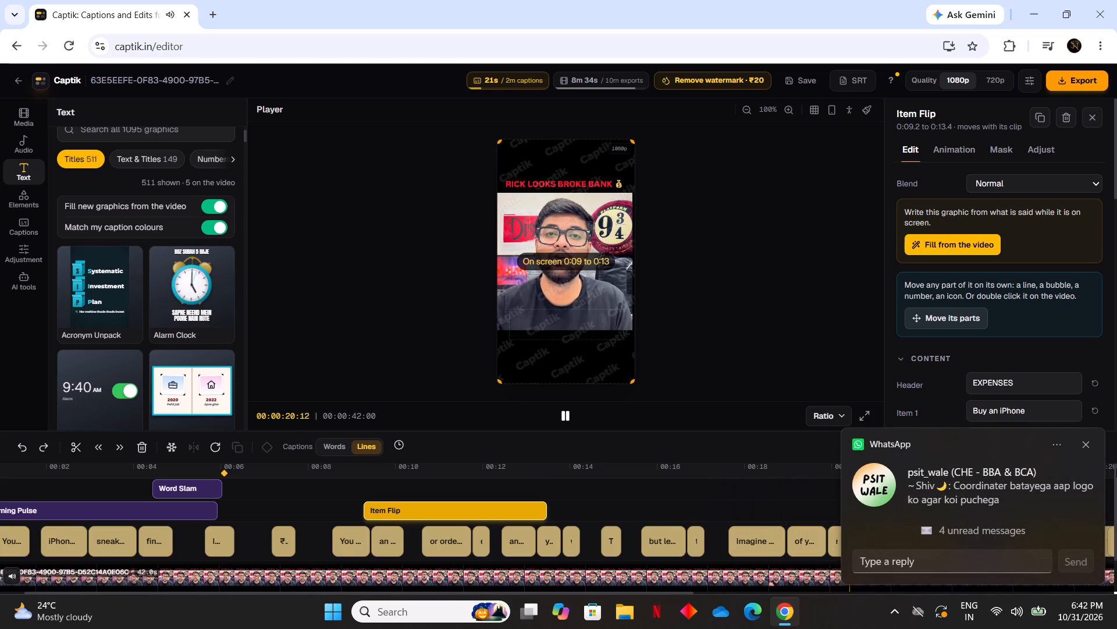
click(1089, 448)
Revisit the list moment at 0:09 and the ₹25,000 Money moment at 0:06, browsing the Titles graphics for a fit.
scroll(120, 195, up, 3)
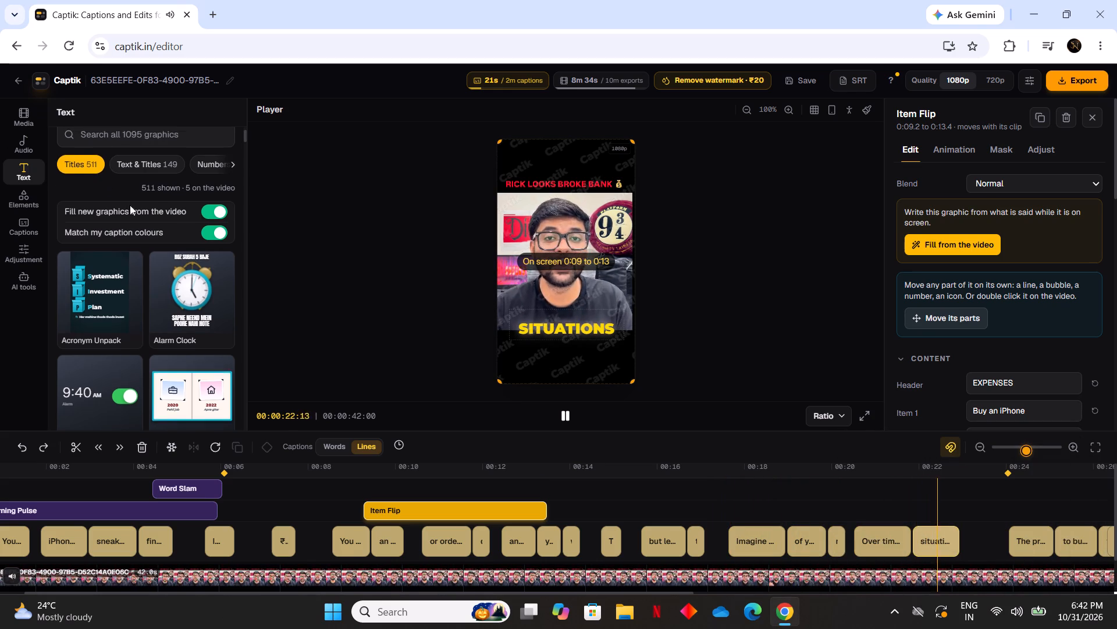
scroll(130, 205, up, 1)
click(133, 221)
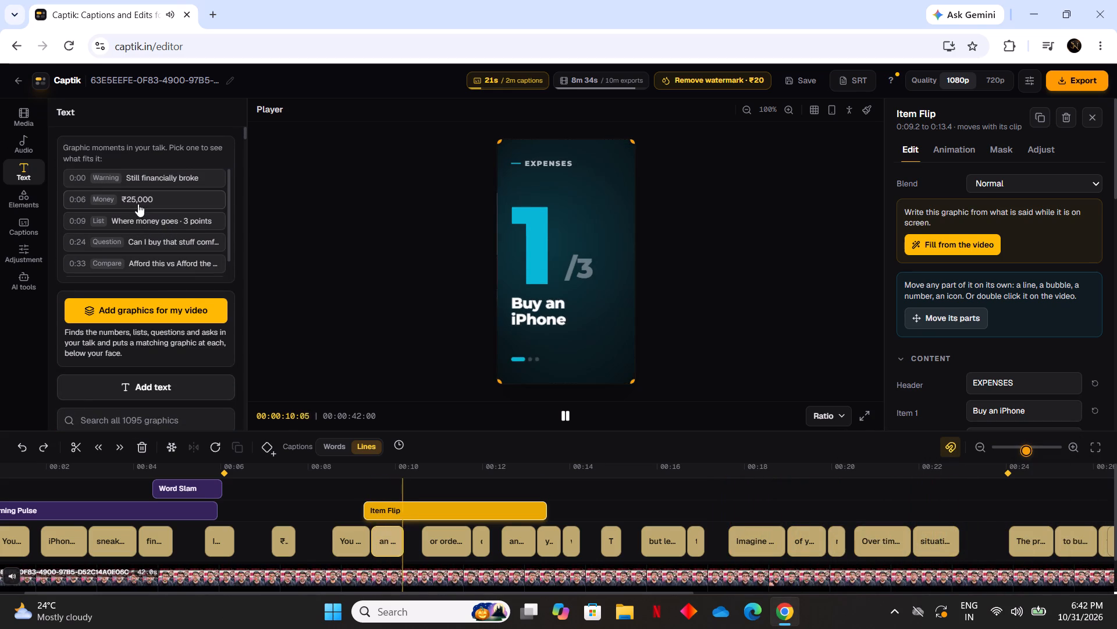
click(138, 203)
scroll(83, 360, down, 1)
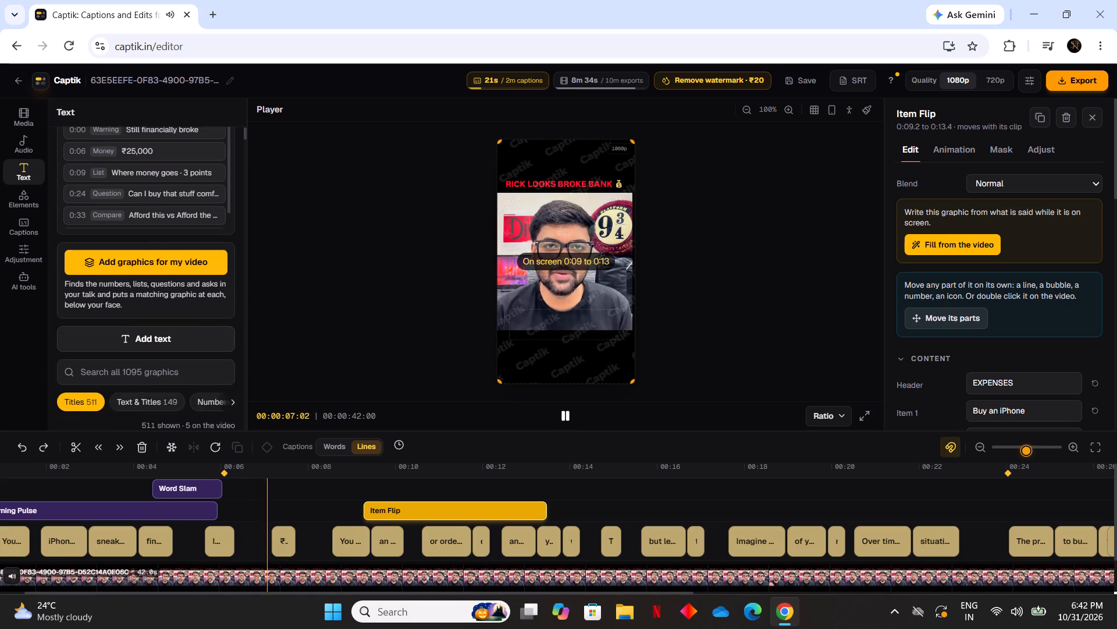
scroll(132, 350, down, 3)
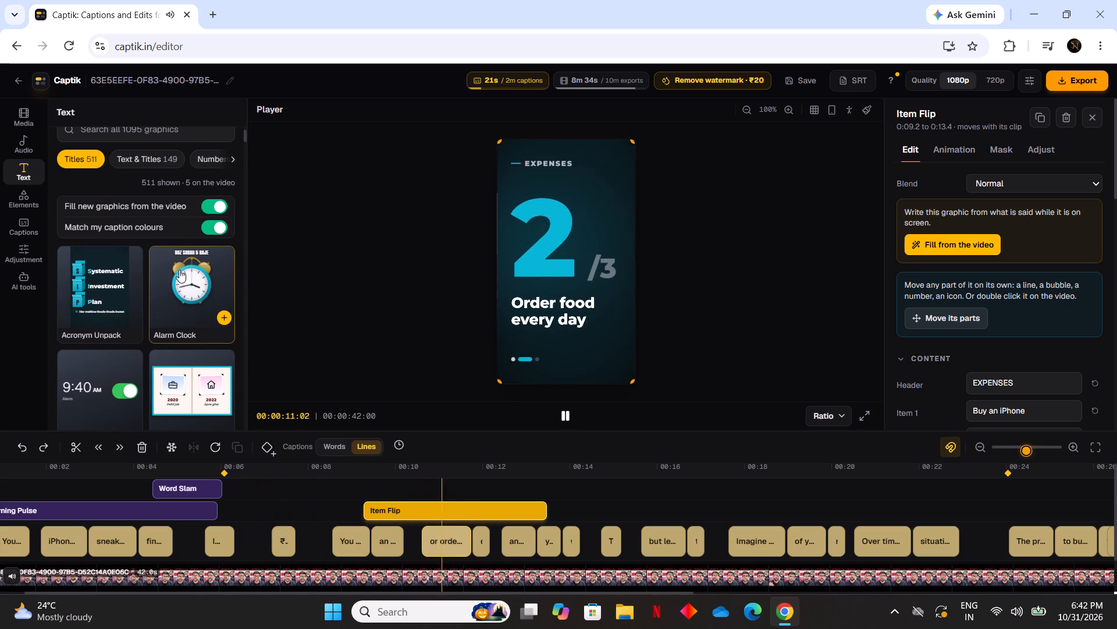
scroll(170, 199, up, 6)
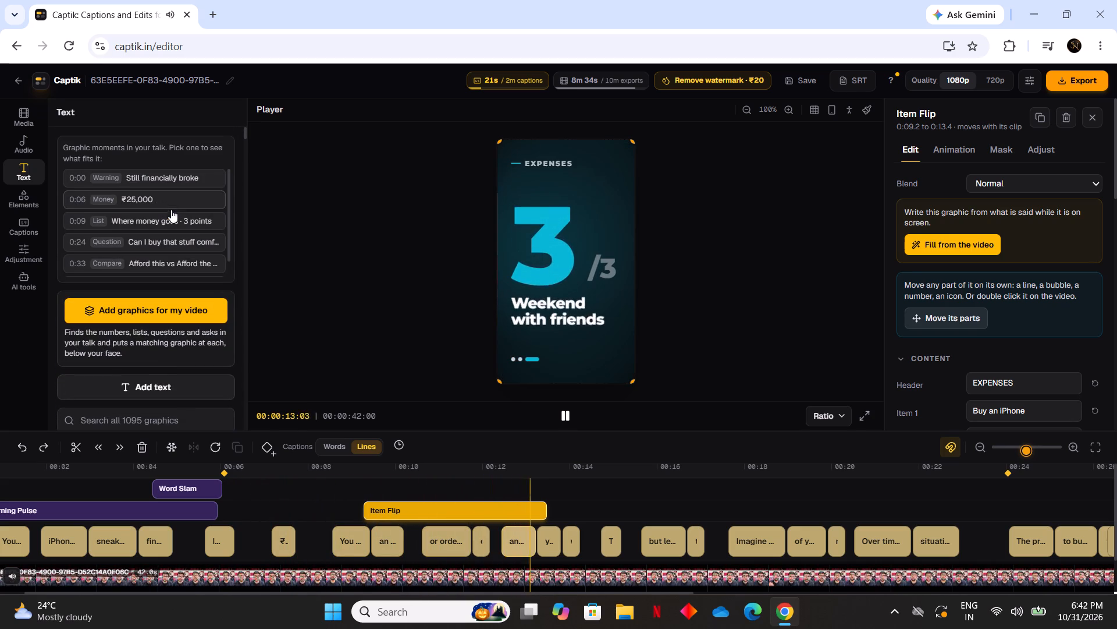
click(158, 203)
scroll(158, 321, down, 4)
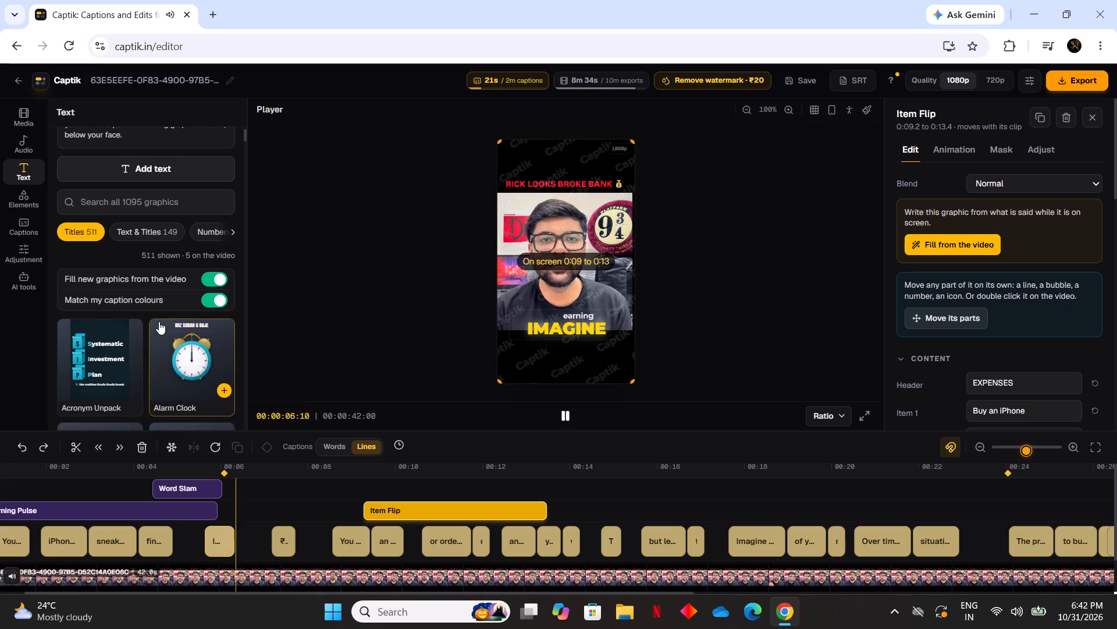
scroll(165, 319, down, 1)
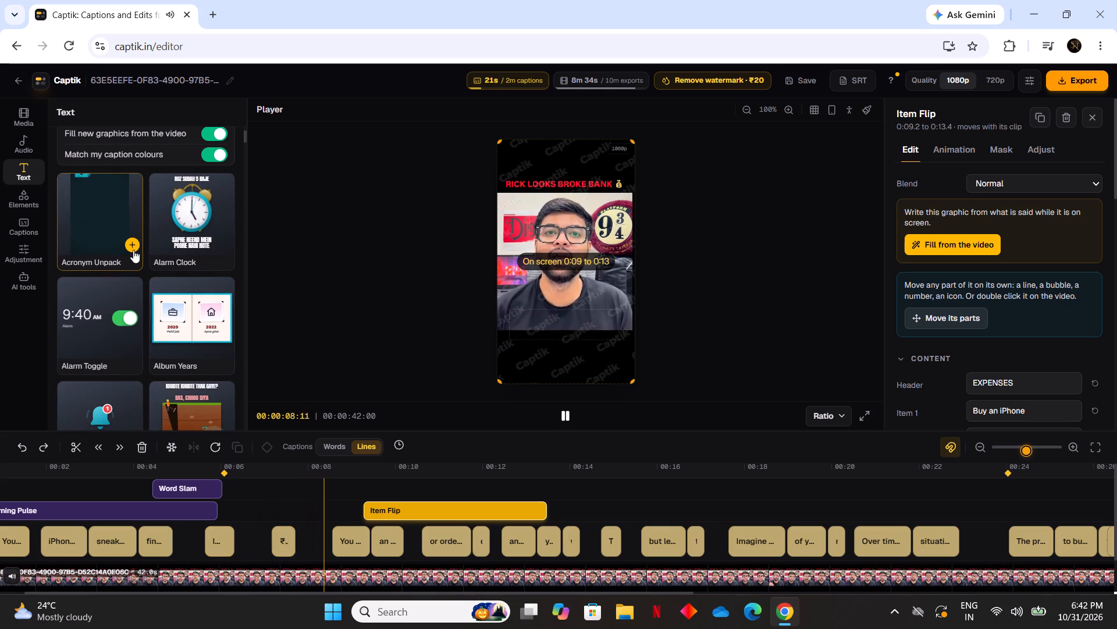
Preview the "Still financially broke" Warning moment at 0:00 and the ₹25,000 Money moment at 0:06.
scroll(138, 248, up, 6)
click(147, 171)
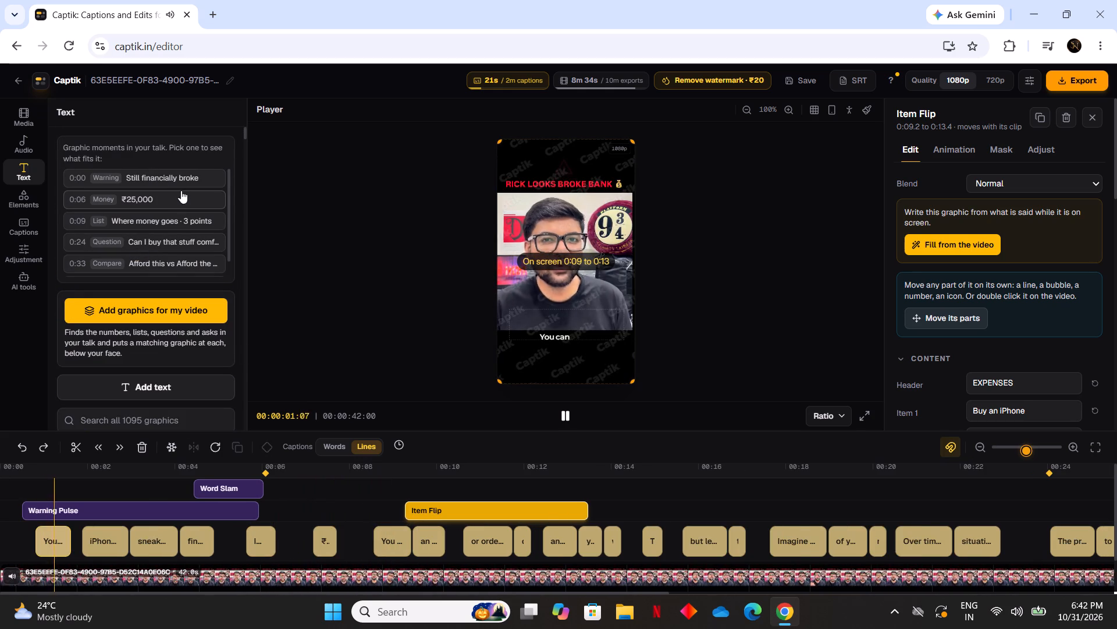
double_click(179, 179)
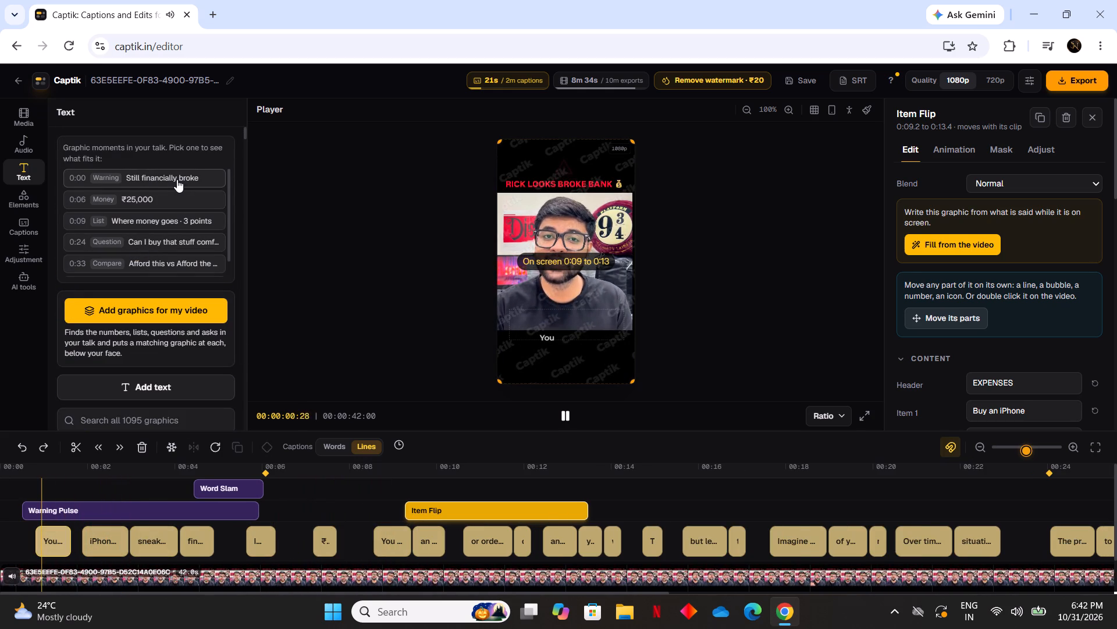
click(77, 185)
click(97, 202)
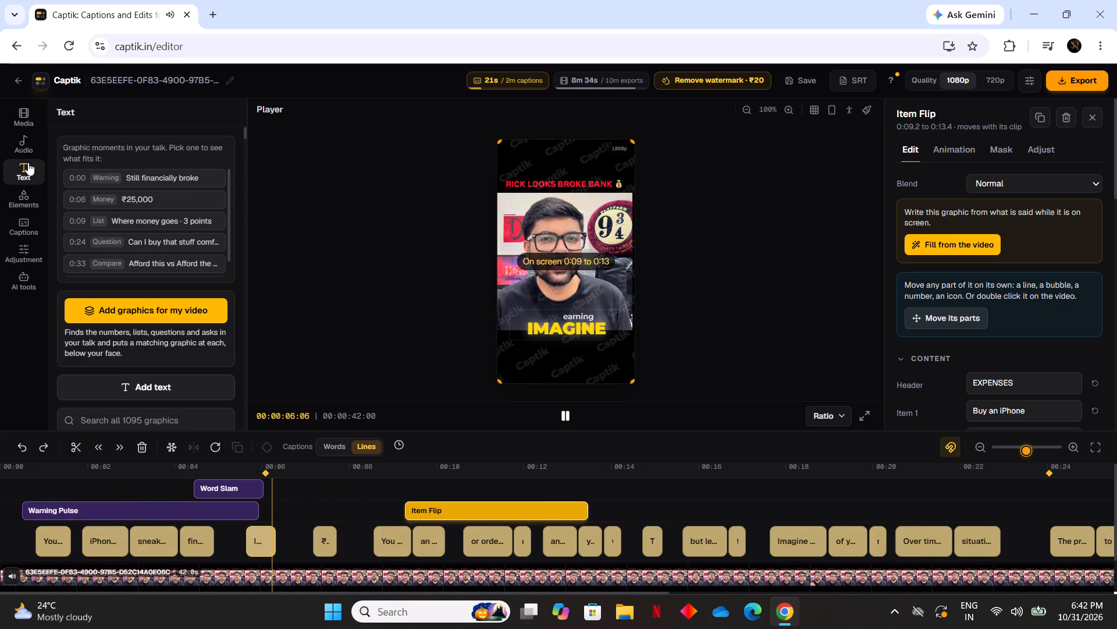
Automatically add matching graphics to the numbers, lists, questions and asks found in the talk.
click(93, 244)
scroll(122, 255, down, 5)
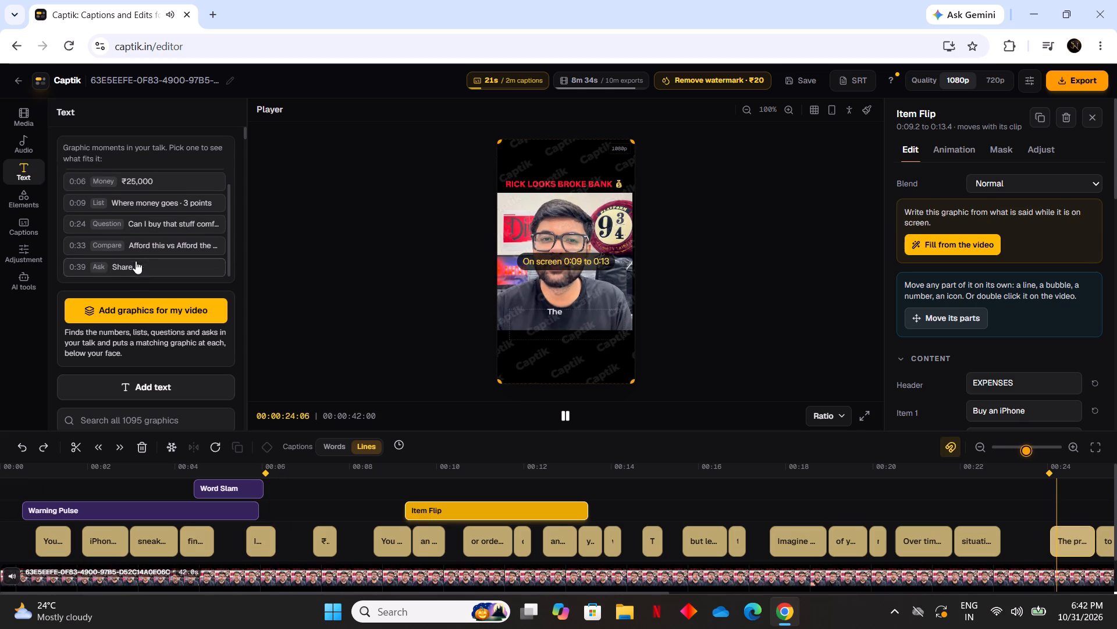
scroll(138, 377, down, 3)
scroll(150, 362, up, 5)
click(133, 308)
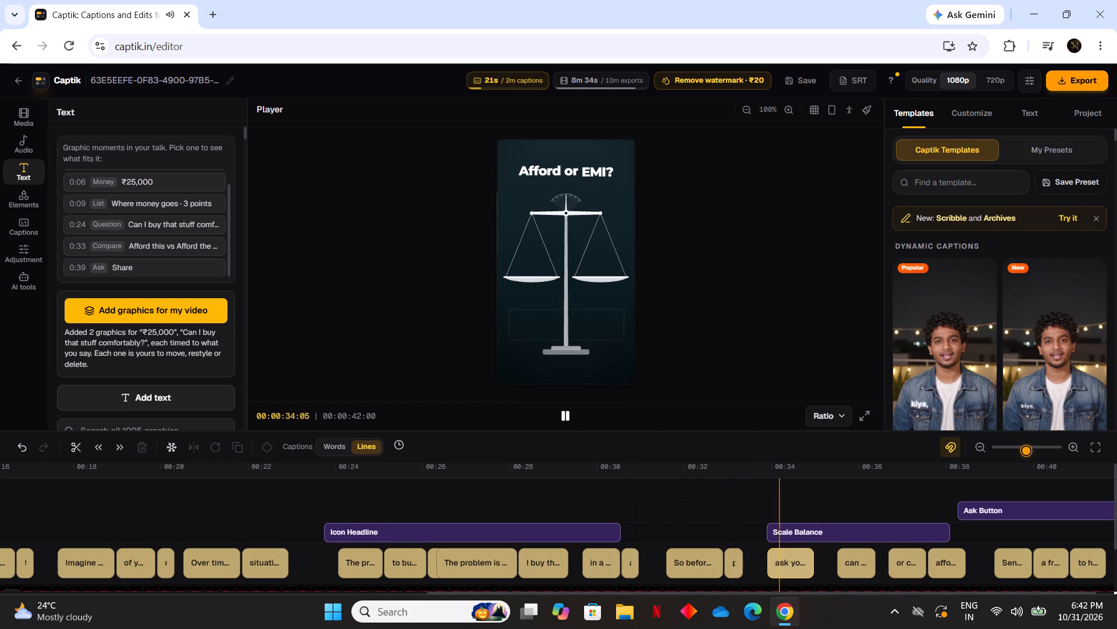
Look over the timeline and play the video from the start in the full-screen preview to review its graphics.
scroll(343, 535, down, 6)
scroll(126, 545, down, 5)
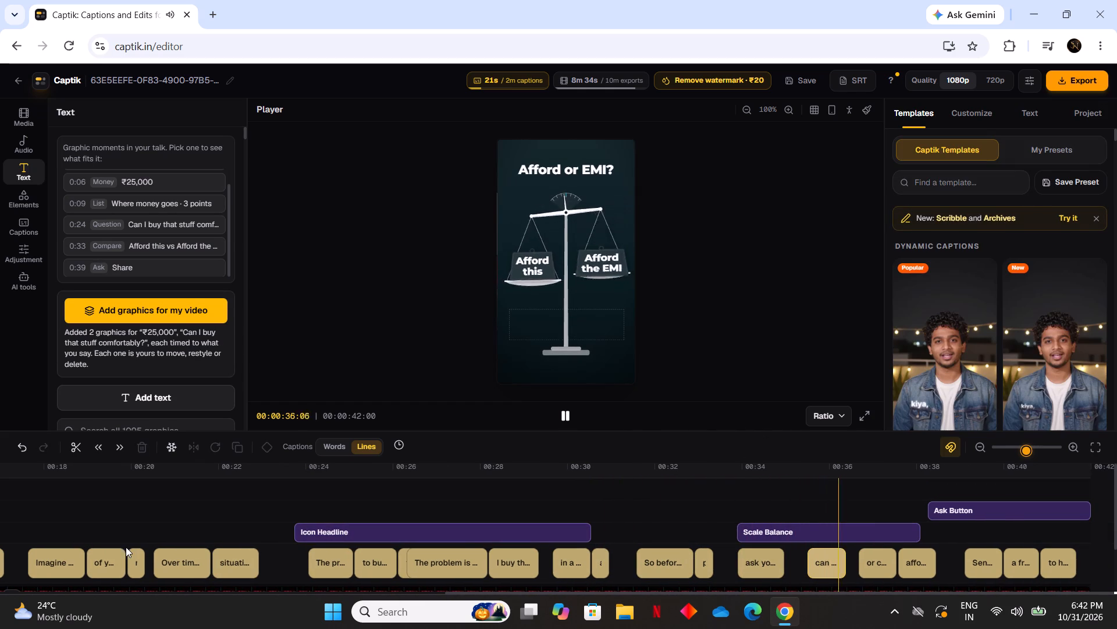
scroll(202, 547, down, 1)
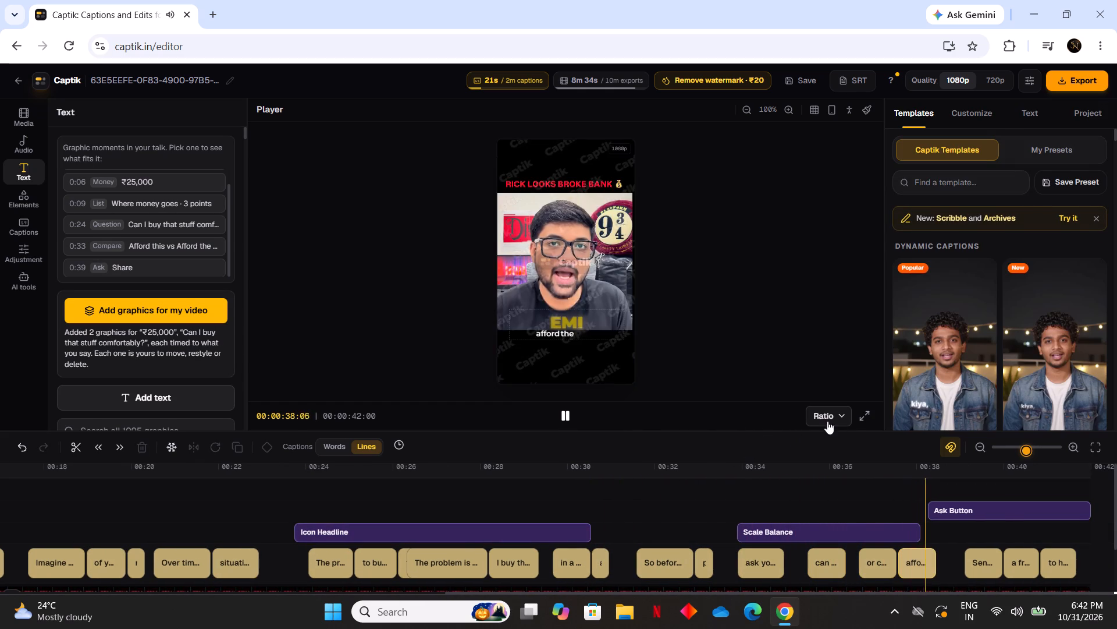
click(860, 415)
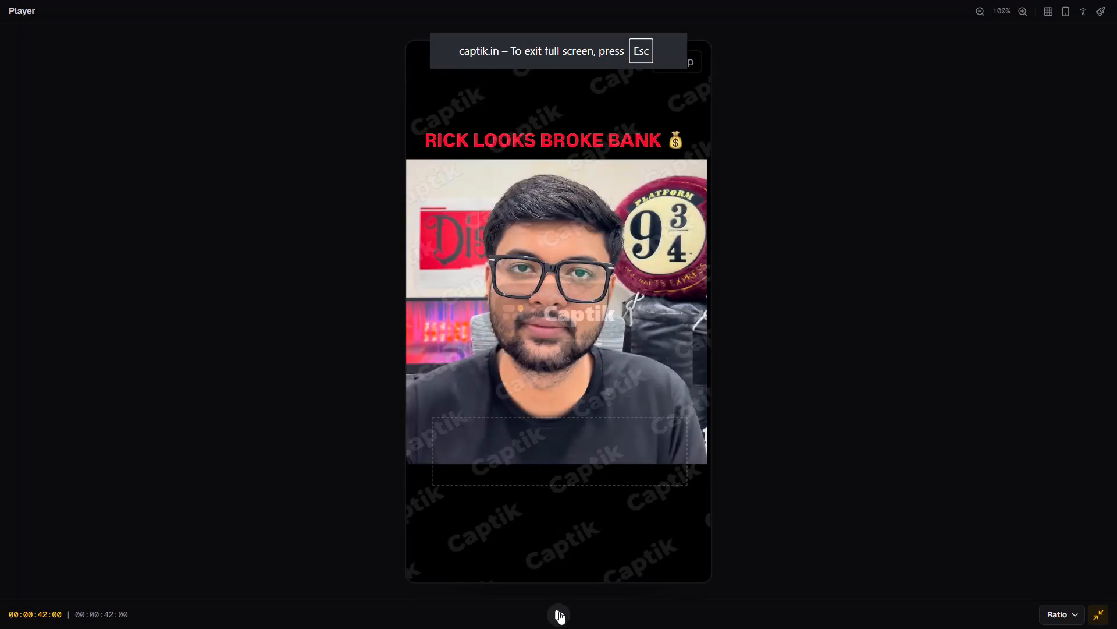
click(559, 612)
click(558, 613)
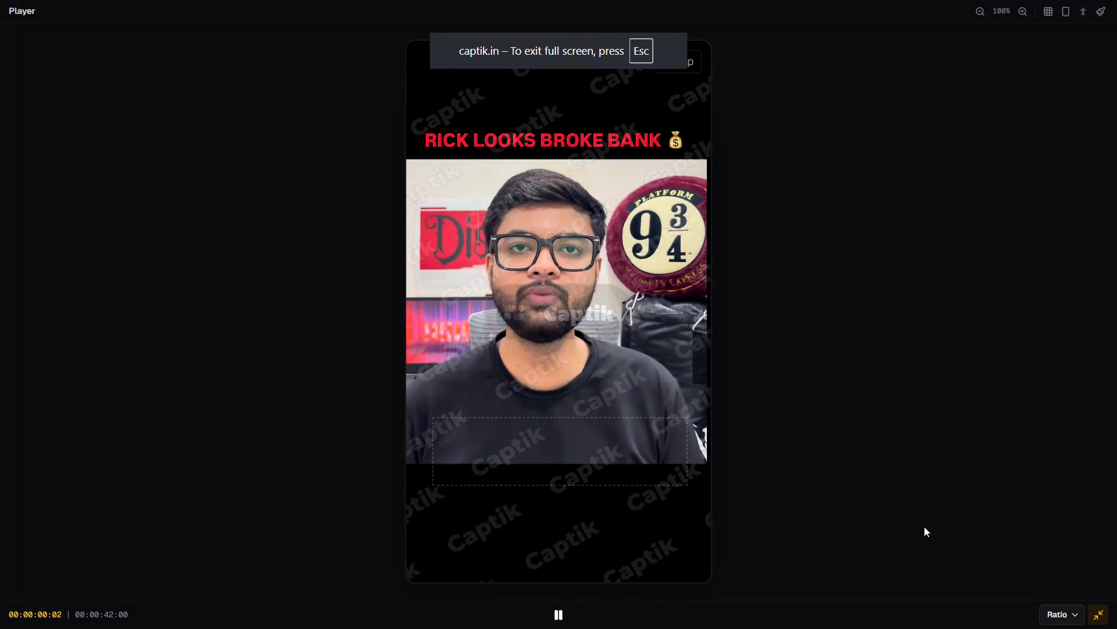
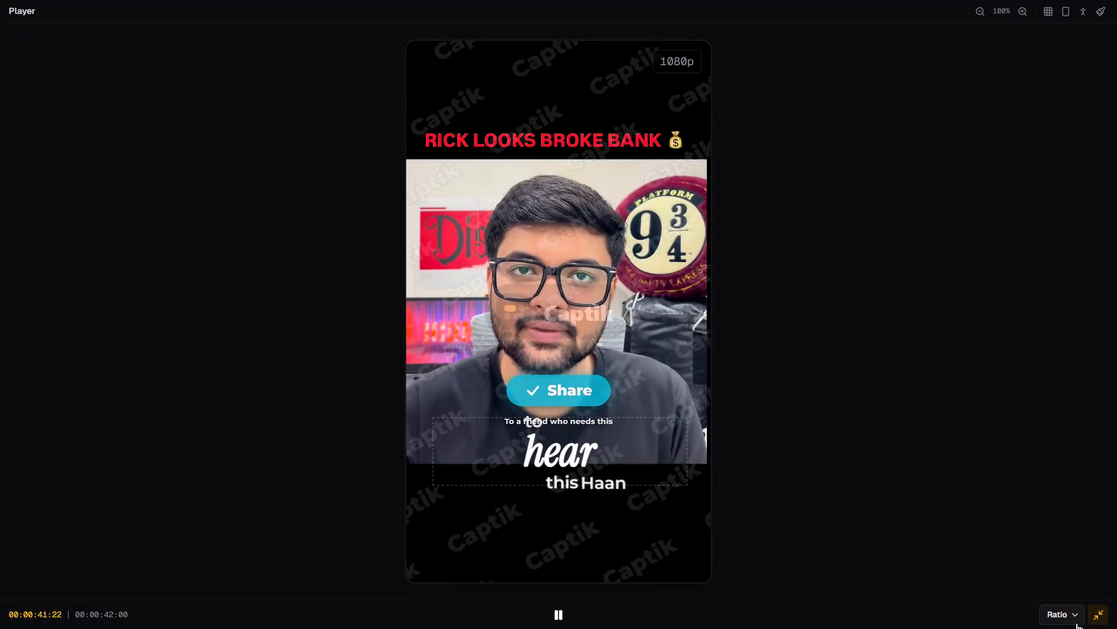
Leave the full-screen preview and undo the addition of the Icon Headline graphic at 0:24.
click(1076, 623)
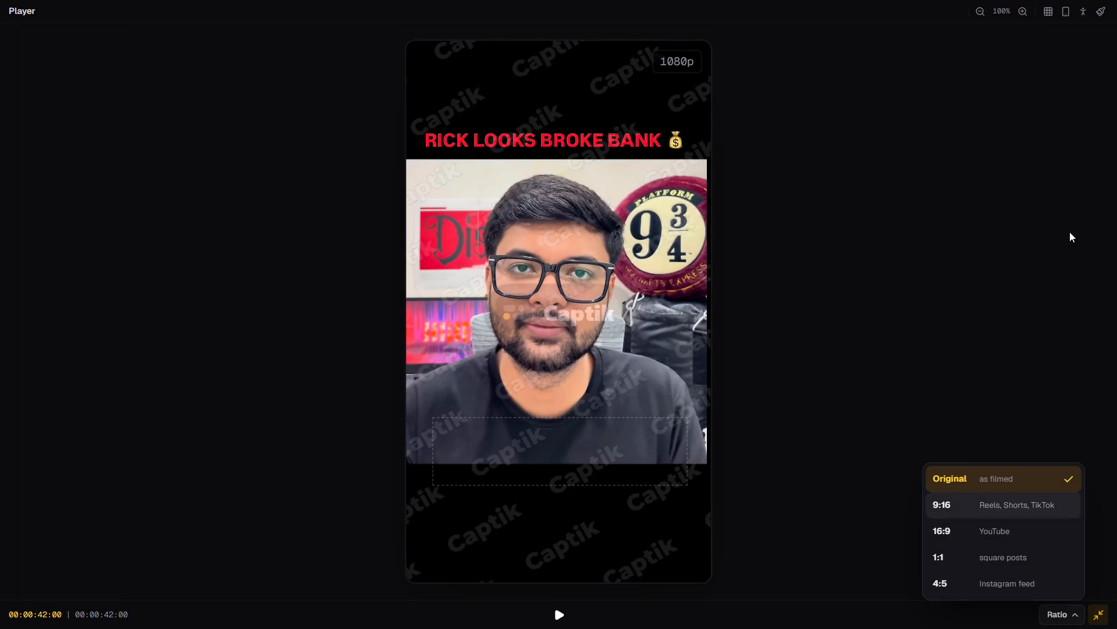
click(1066, 160)
click(1100, 624)
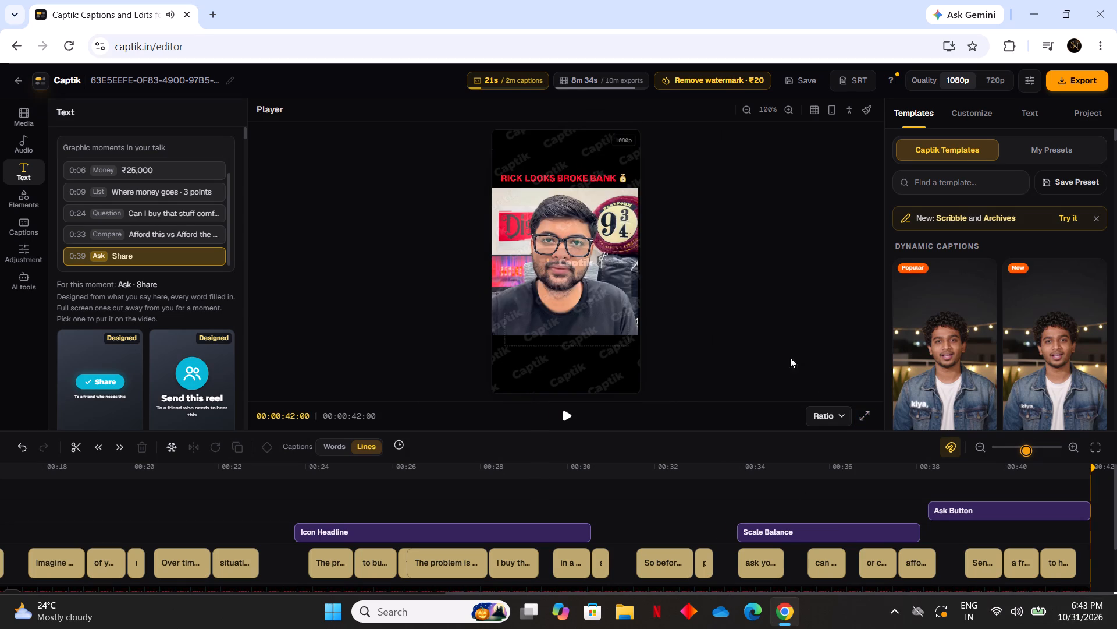
key(ctrl+z)
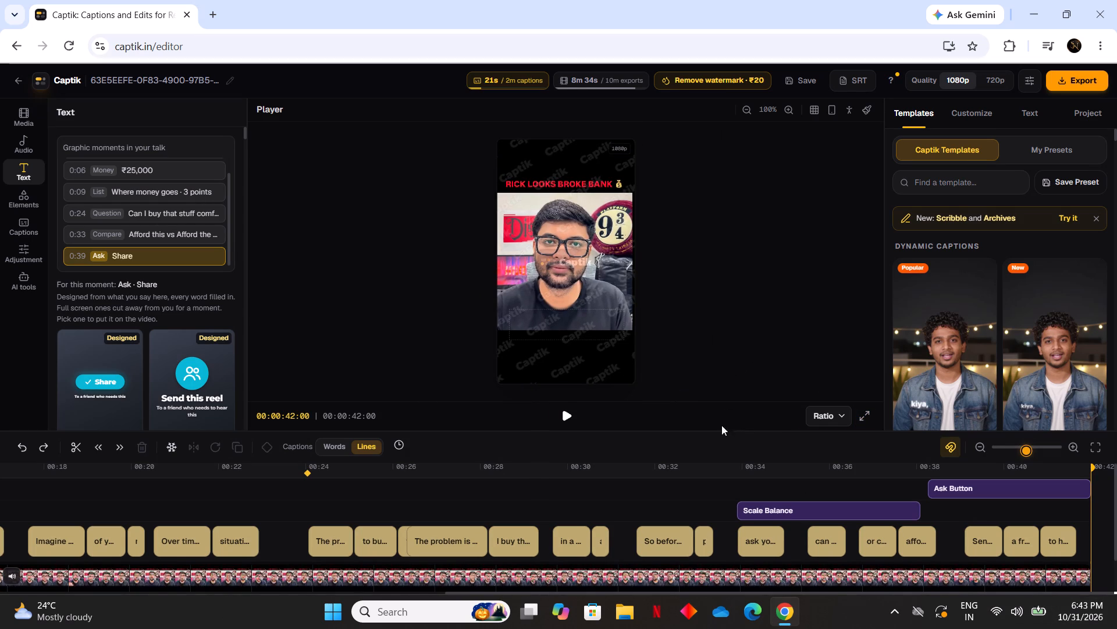
Replay the video from the start in the full-screen preview to check it without the Icon Headline graphic.
click(568, 419)
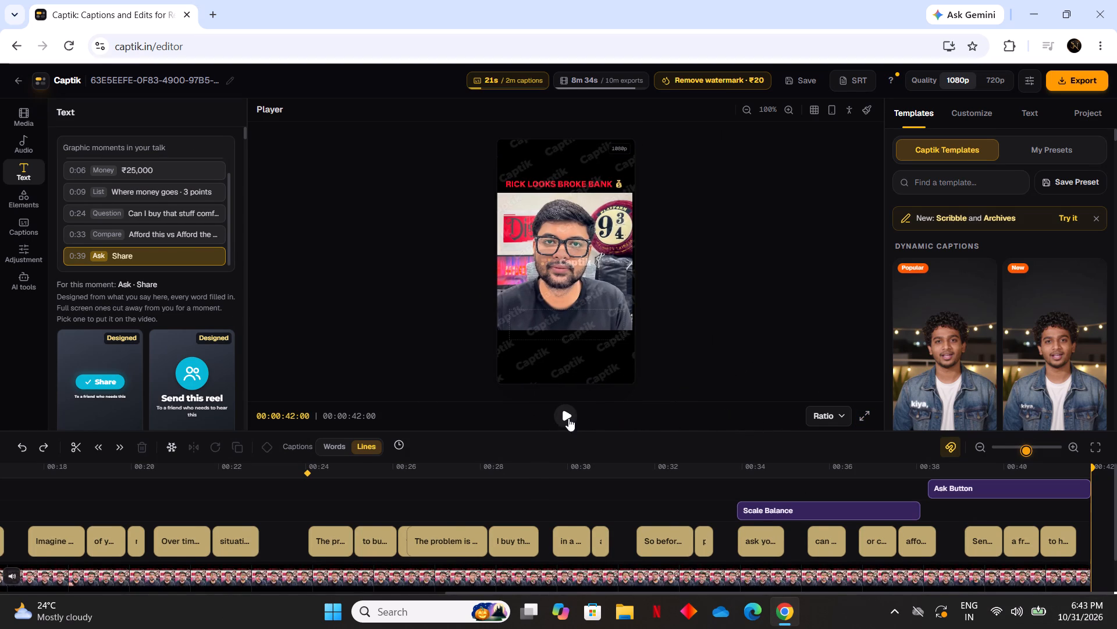
click(567, 418)
click(869, 416)
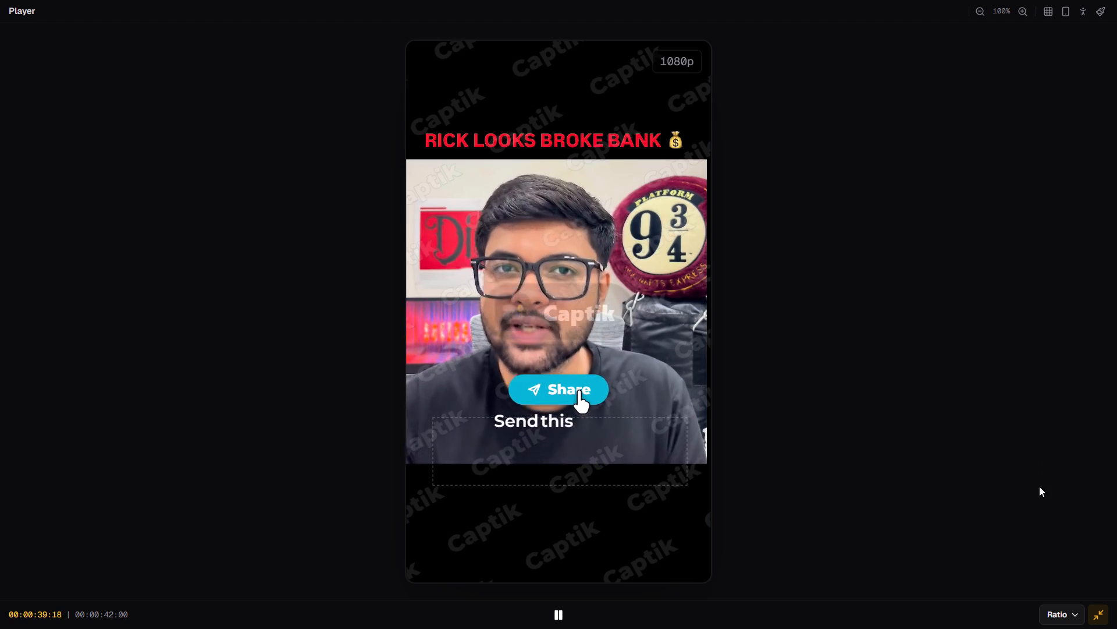
click(1090, 612)
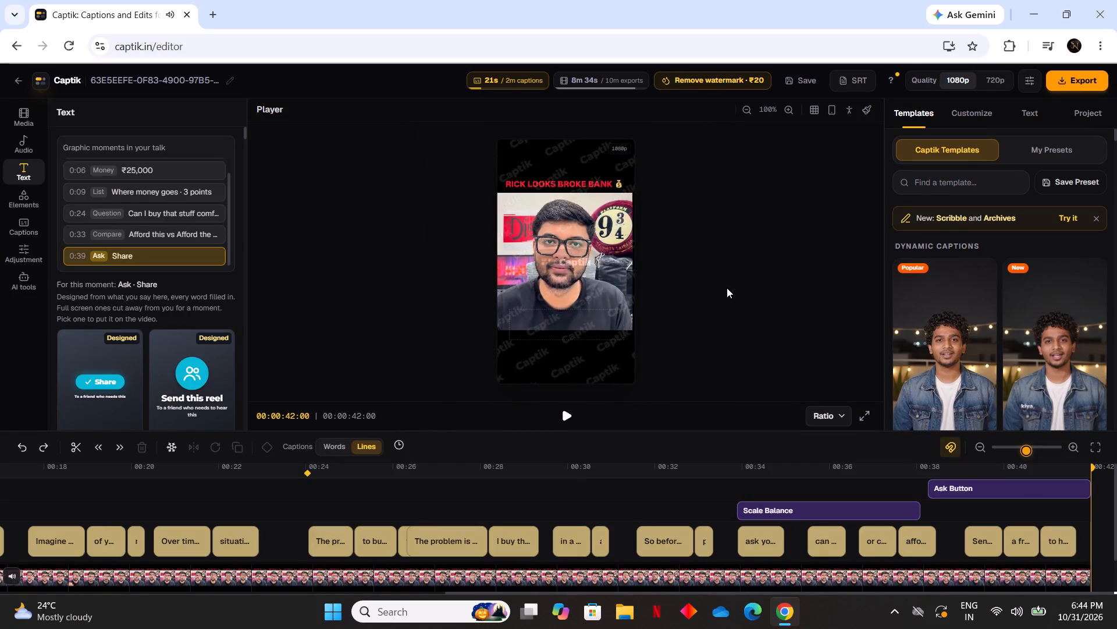
Request the ₹20 watermark removal for this video and enter the mobile number for the UPI checkout.
click(716, 81)
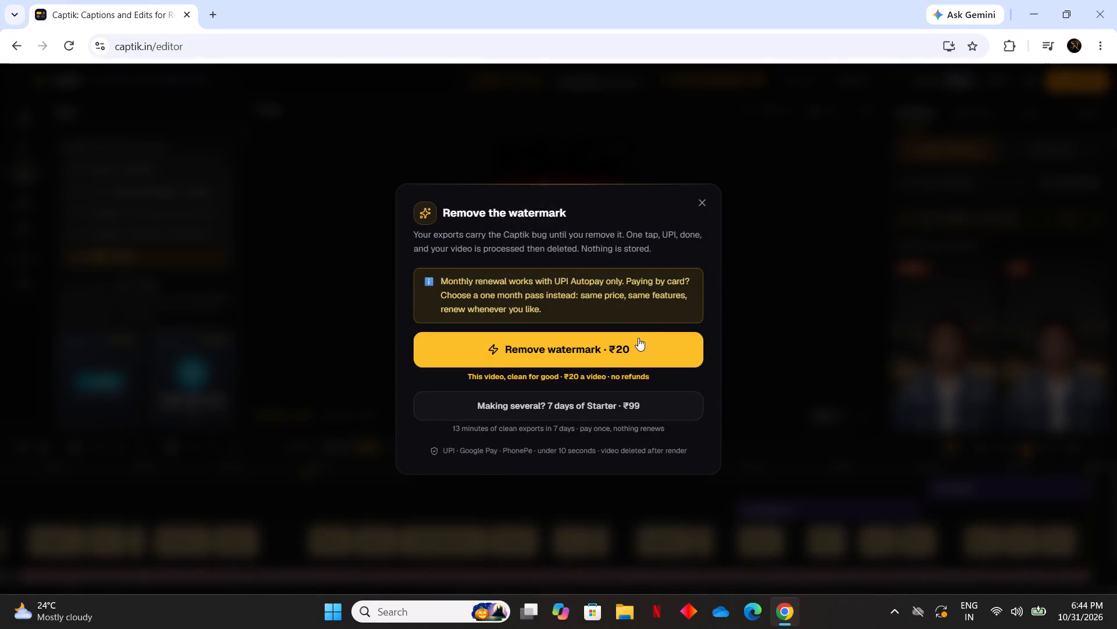
click(636, 339)
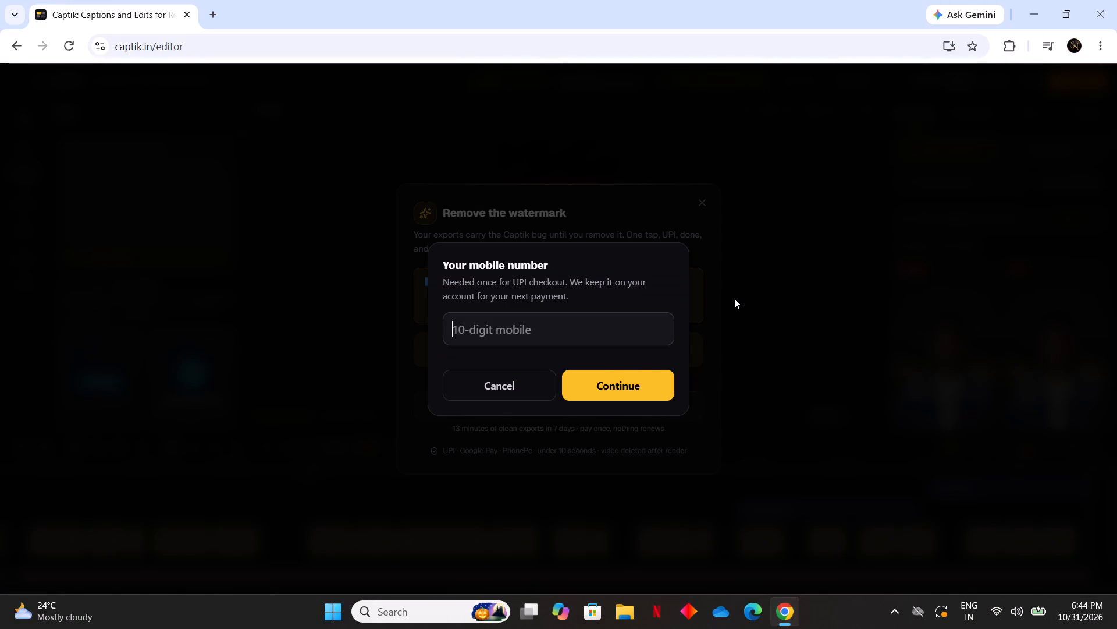
text(831)
click(600, 355)
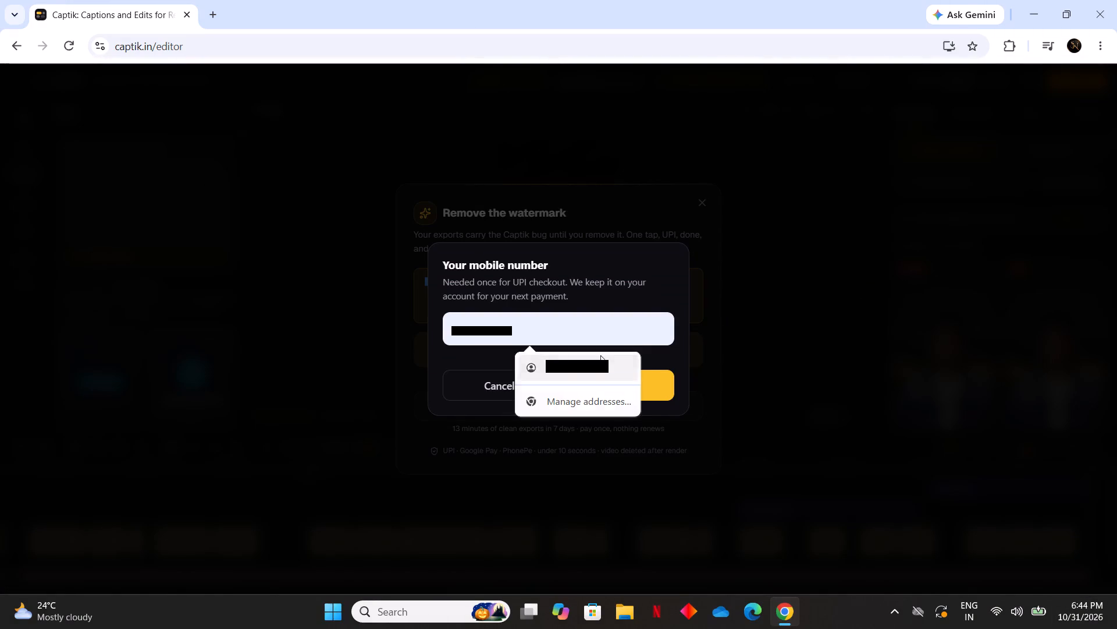
click(460, 326)
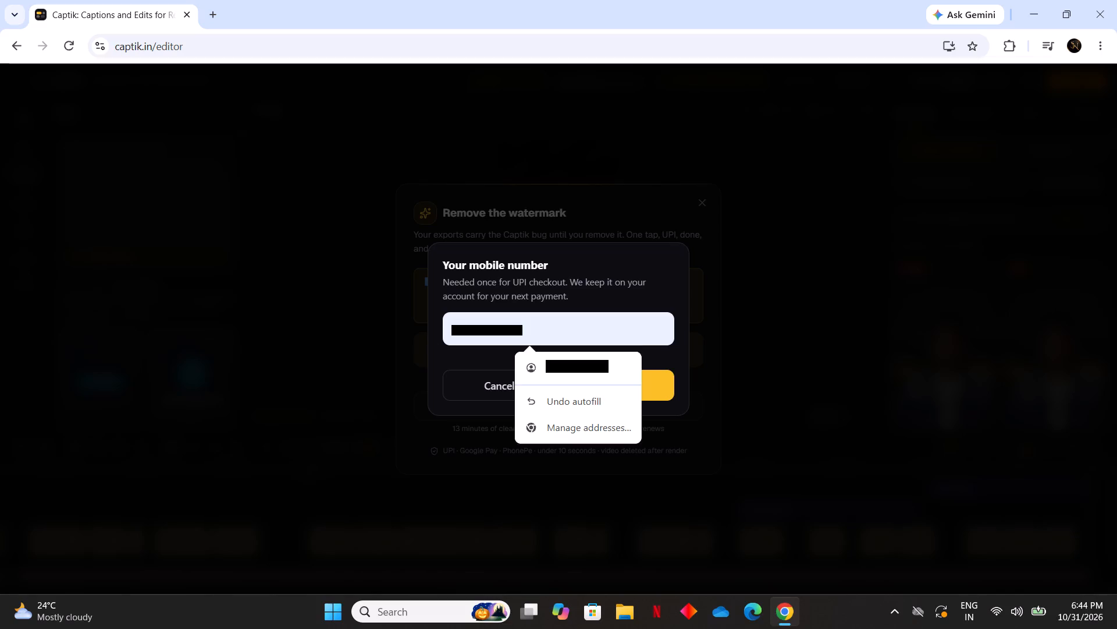
key(BackSpace)
key(Delete)
key(8)
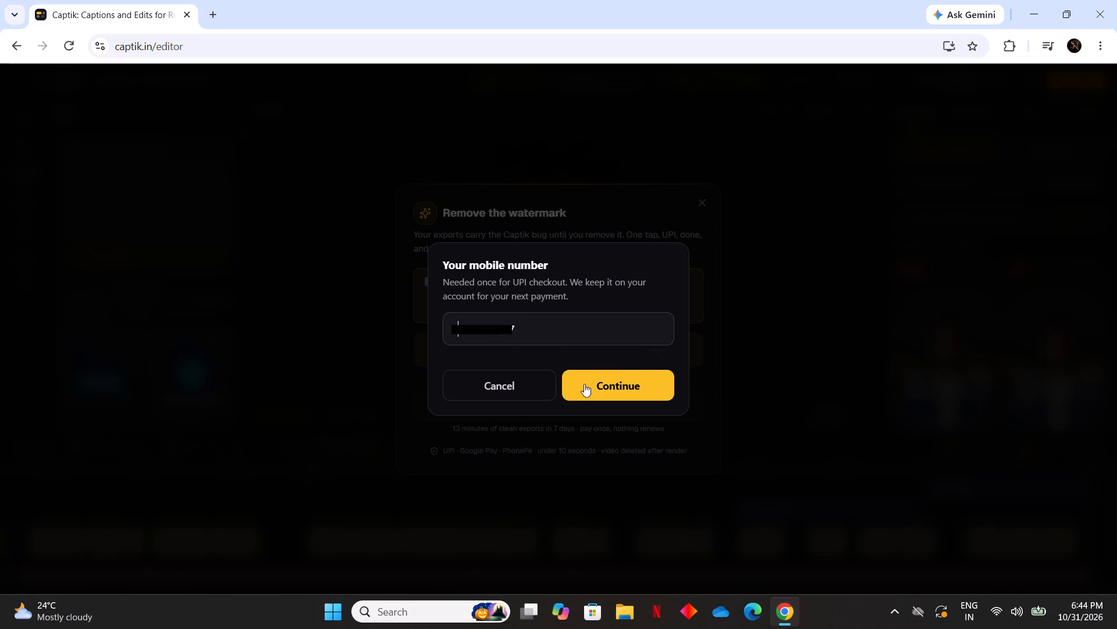
click(612, 386)
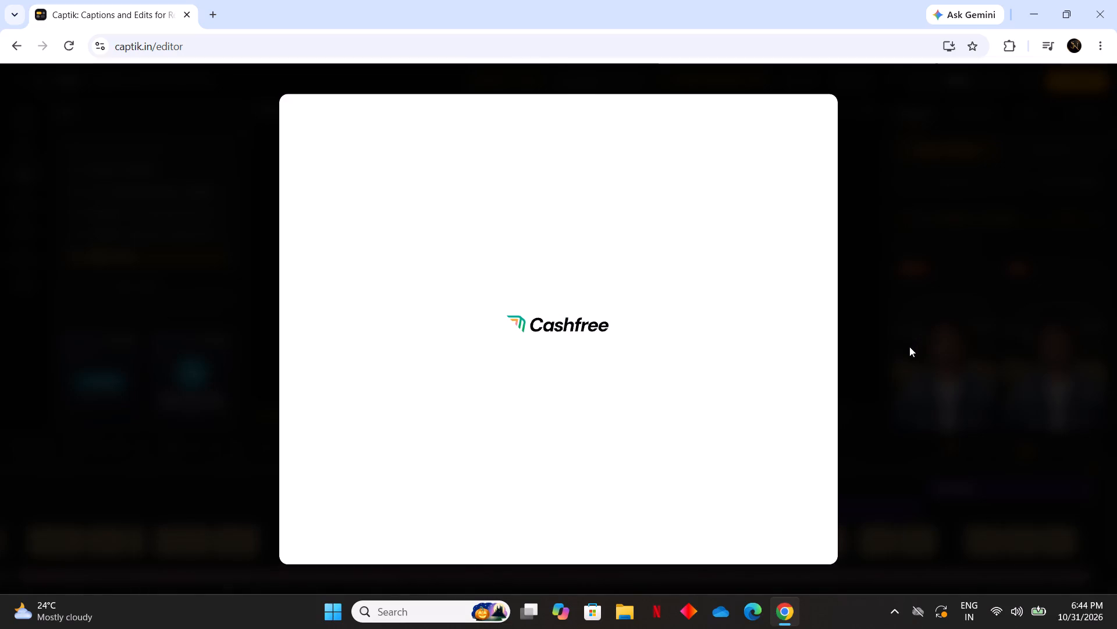
Pay the ₹20 by UPI QR code and answer that the watermark is gone from the preview.
drag(627, 195, 627, 195)
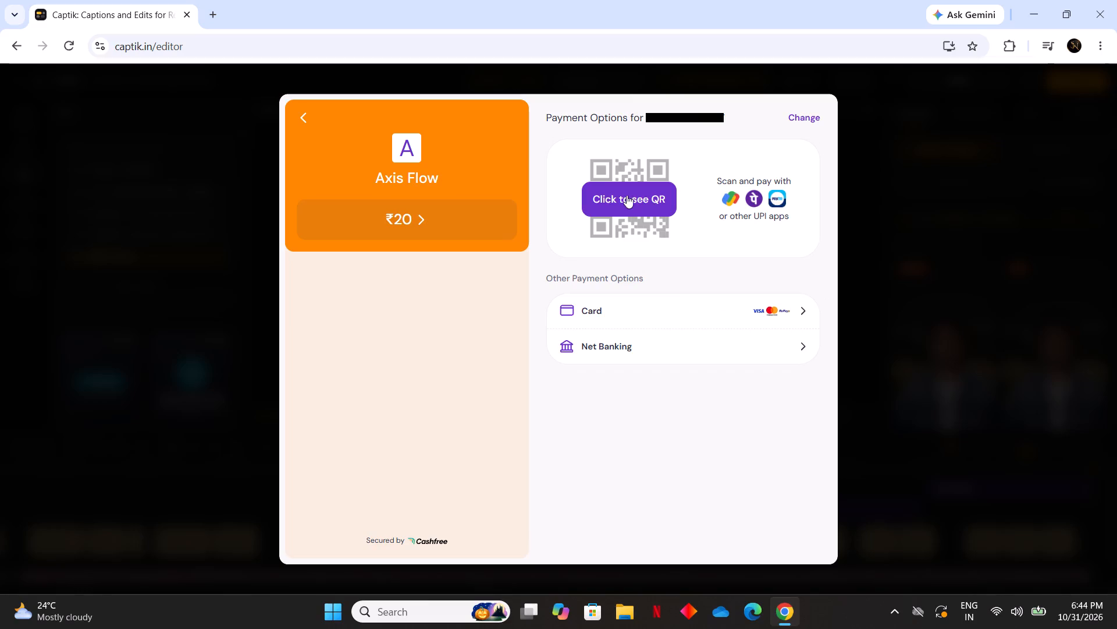
drag(627, 195, 622, 195)
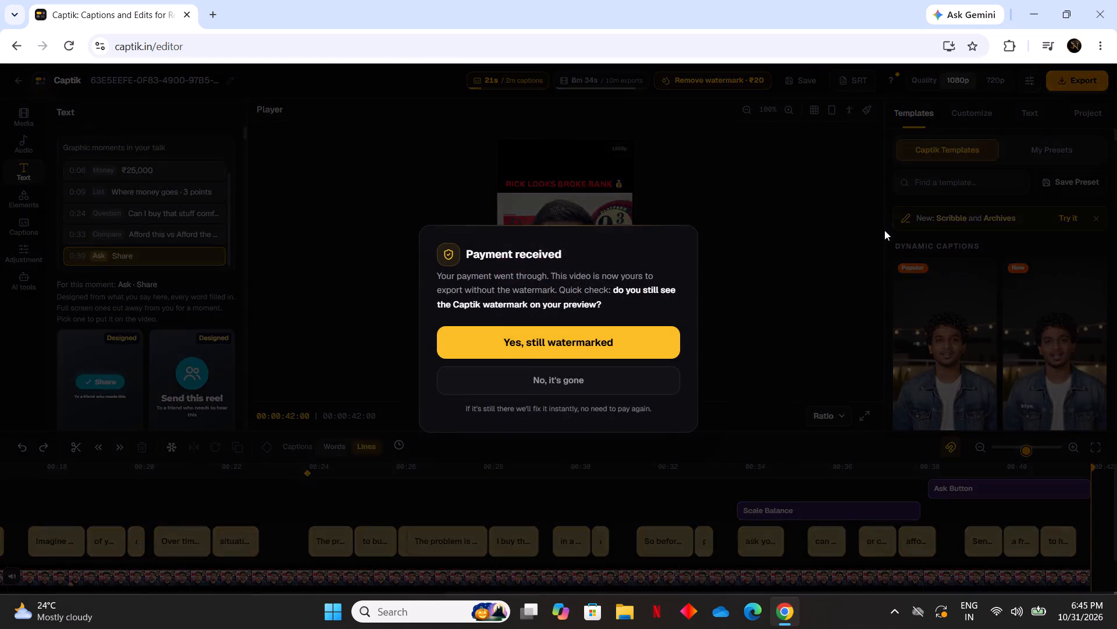
click(602, 380)
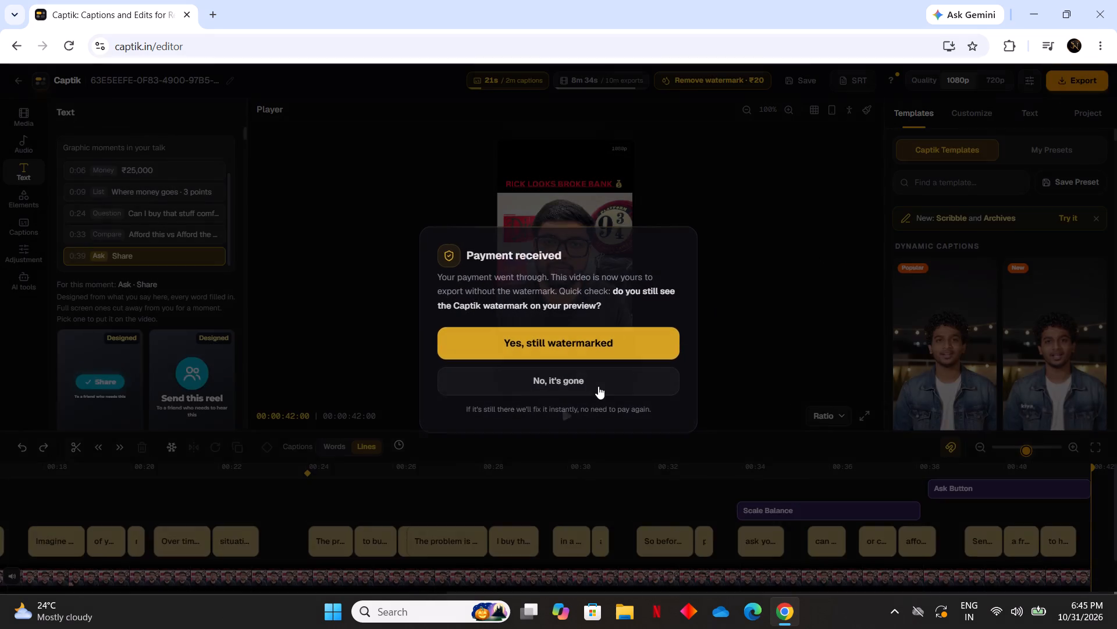
Play the video from the start in the full-screen preview to check the picture for a watermark.
click(872, 415)
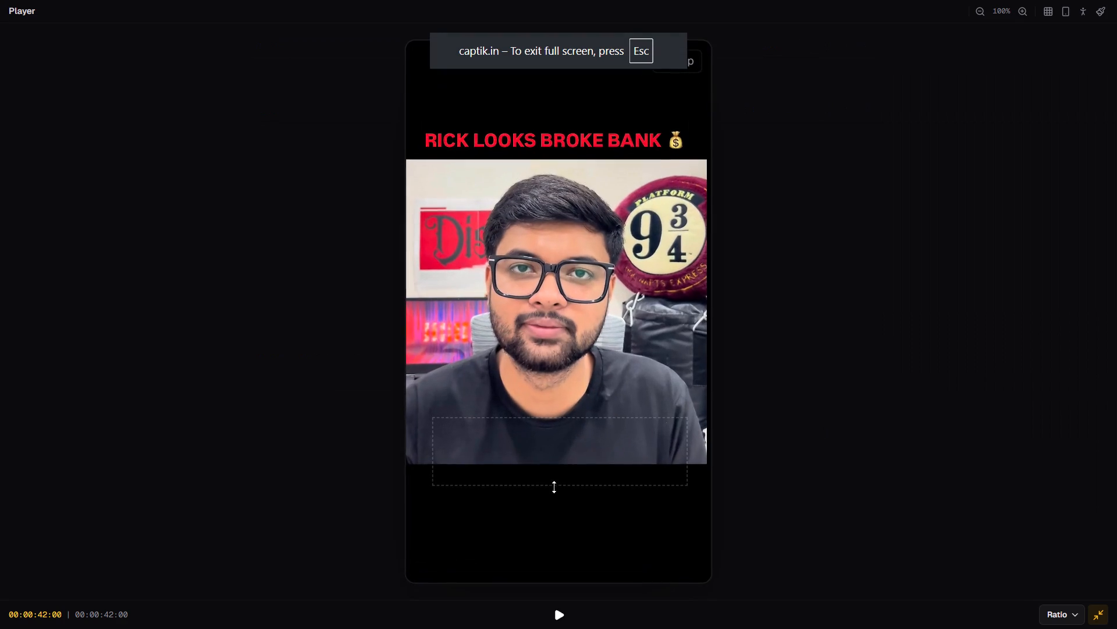
click(562, 613)
click(568, 613)
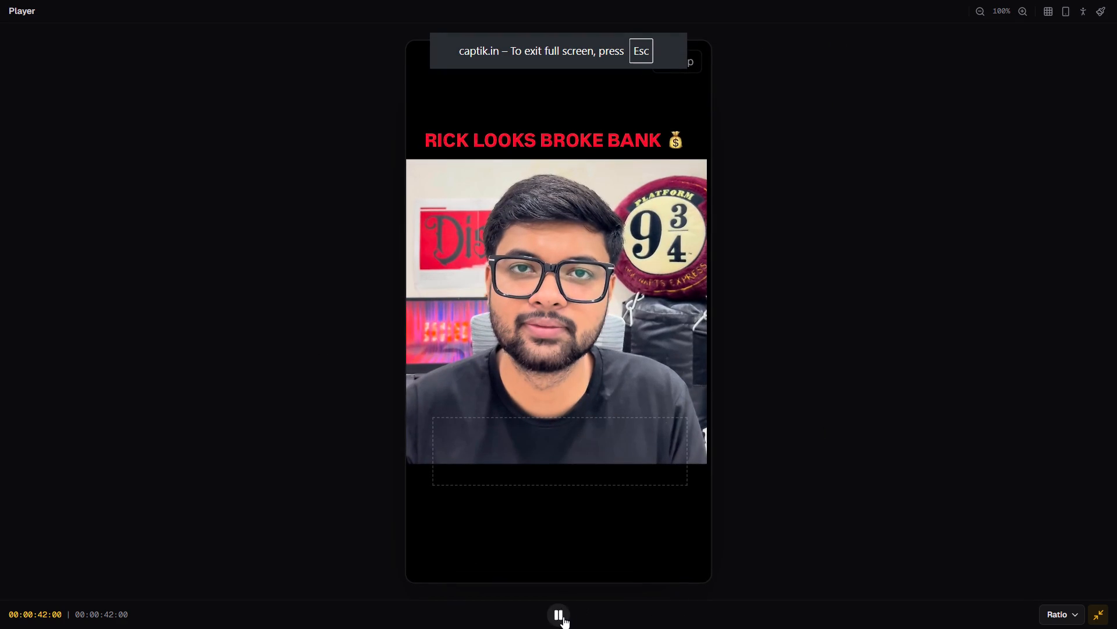
click(556, 619)
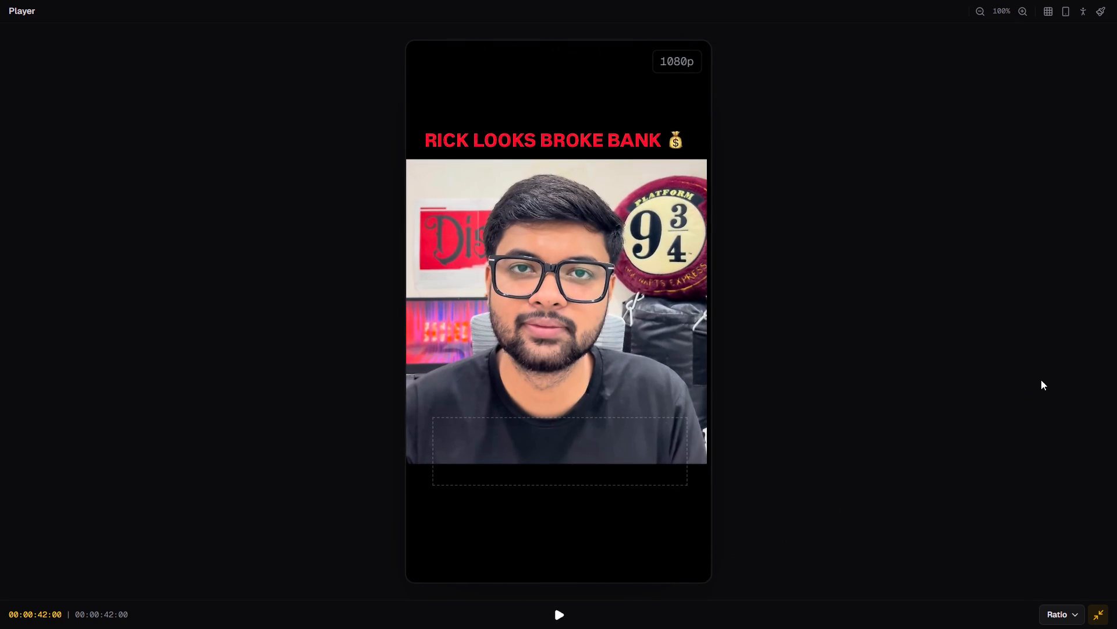
click(556, 614)
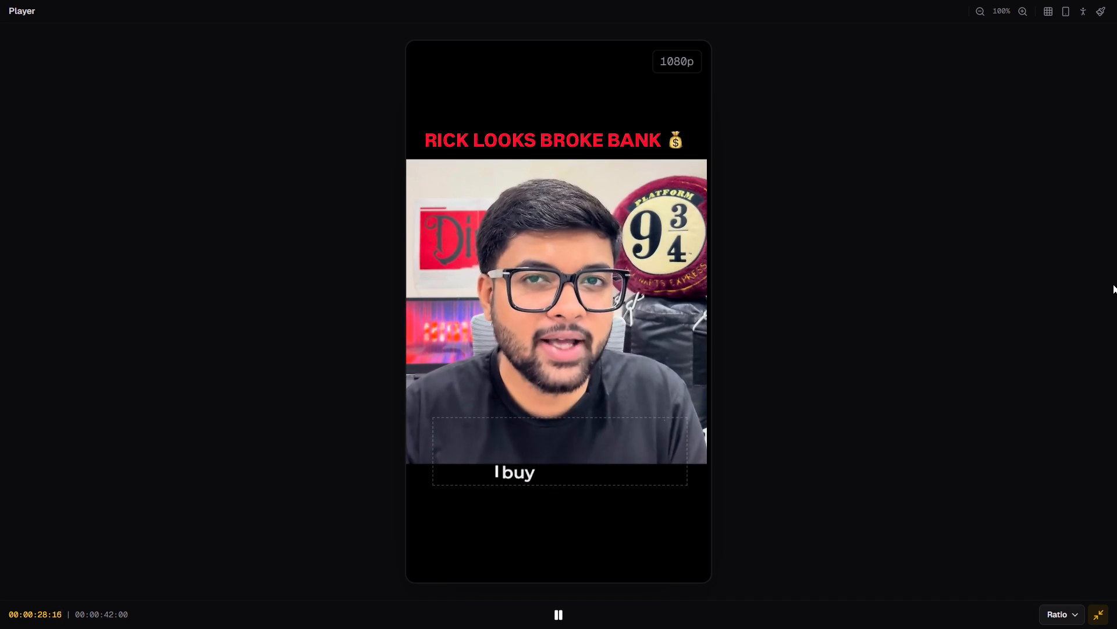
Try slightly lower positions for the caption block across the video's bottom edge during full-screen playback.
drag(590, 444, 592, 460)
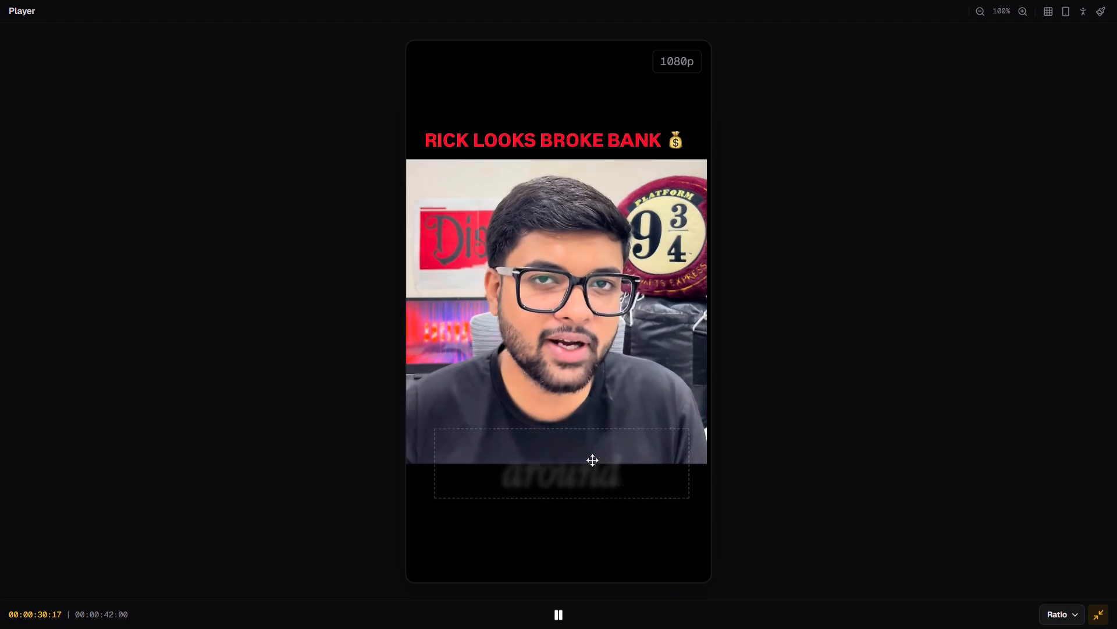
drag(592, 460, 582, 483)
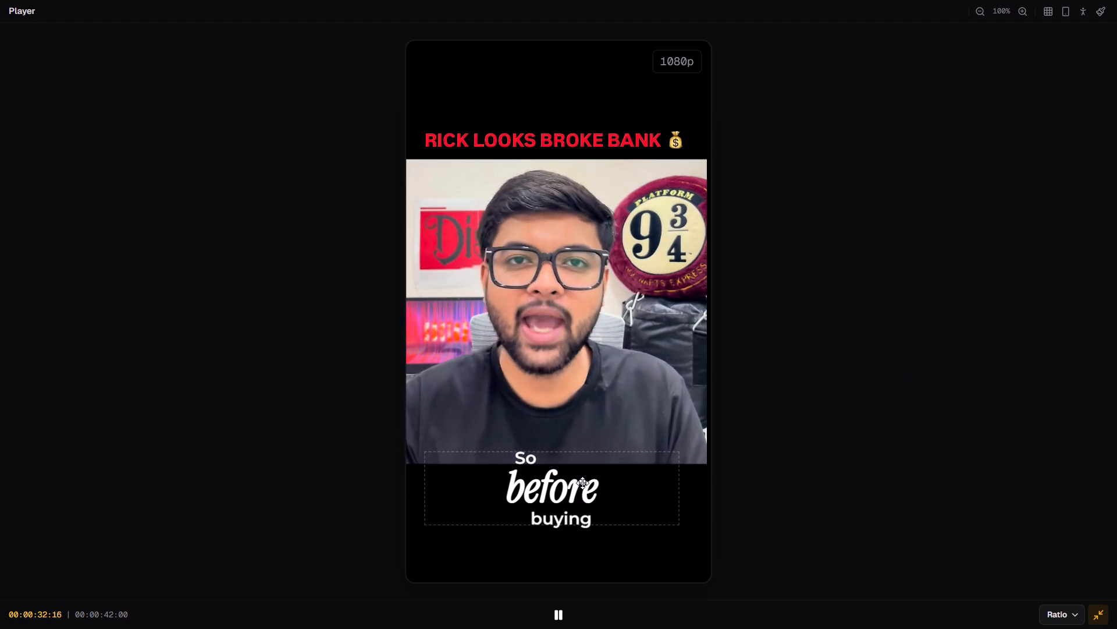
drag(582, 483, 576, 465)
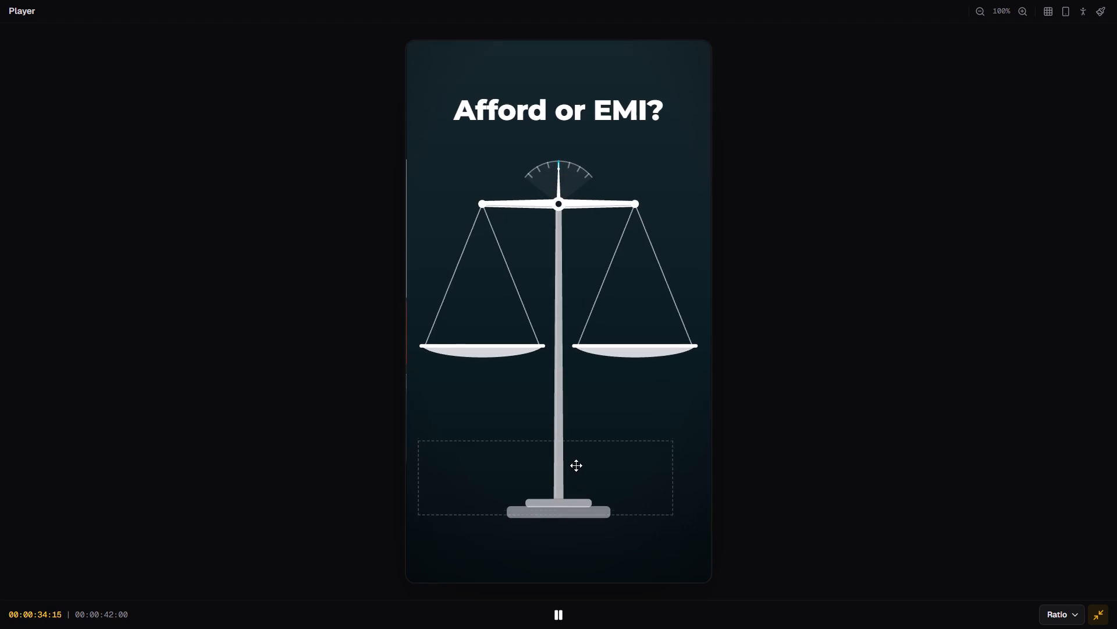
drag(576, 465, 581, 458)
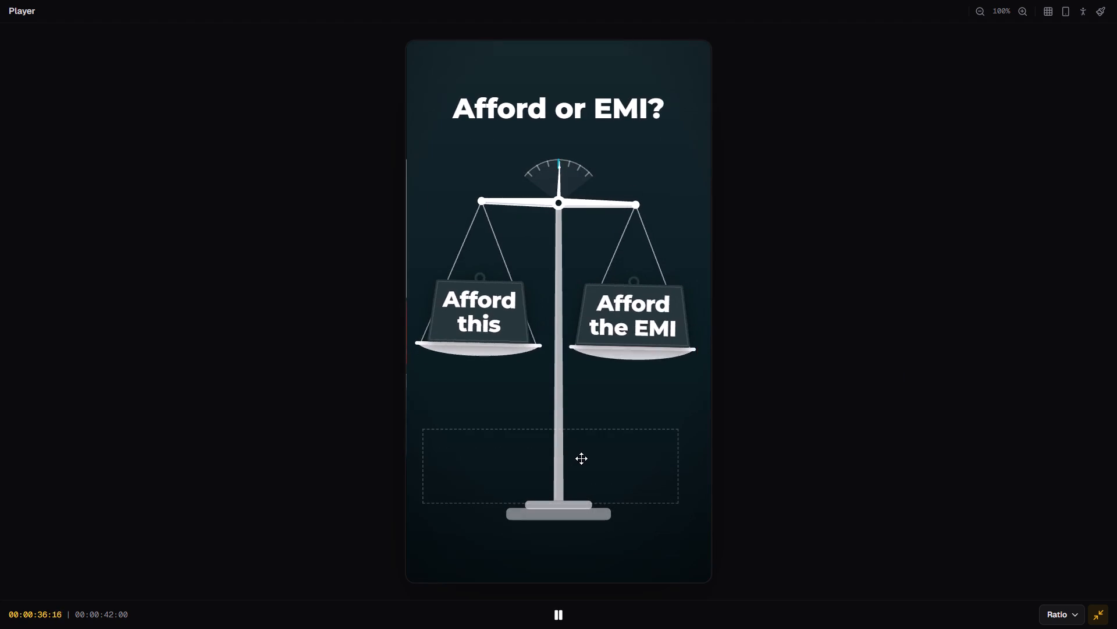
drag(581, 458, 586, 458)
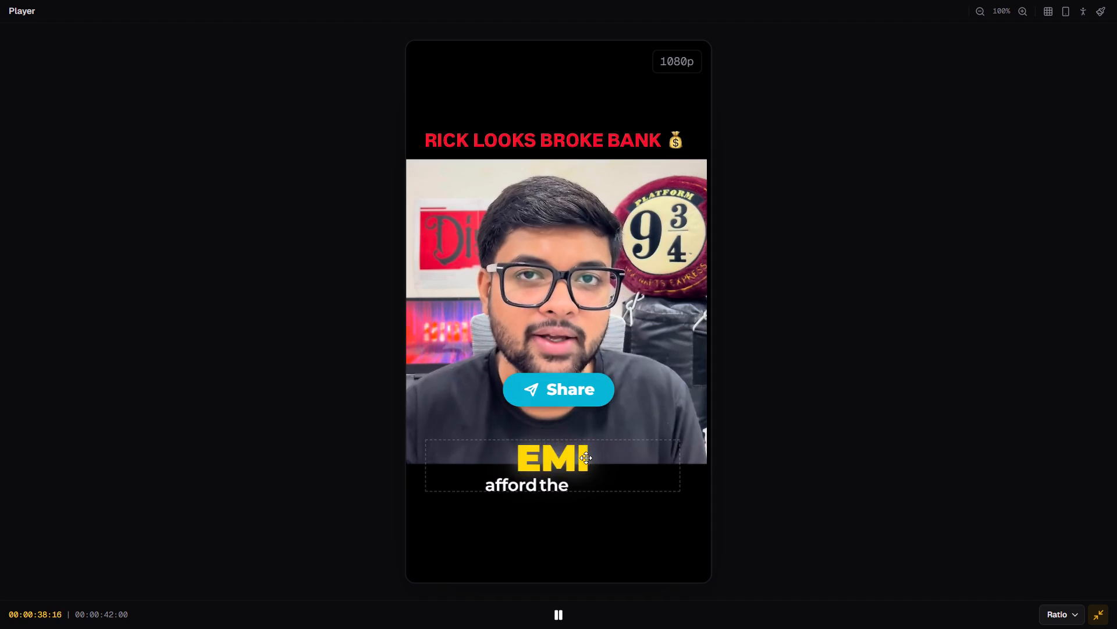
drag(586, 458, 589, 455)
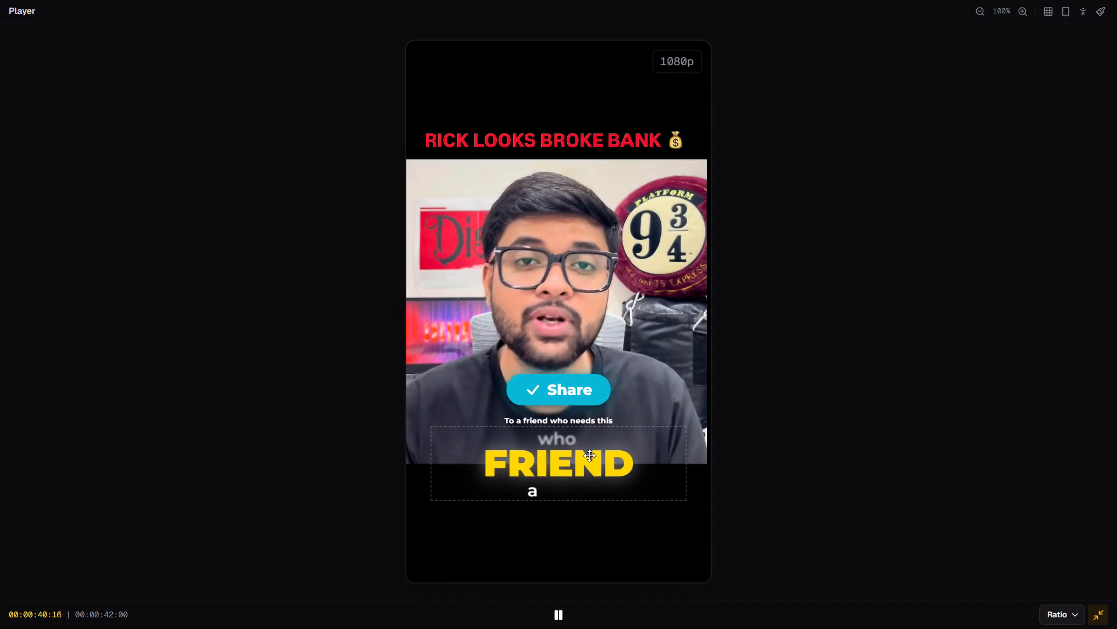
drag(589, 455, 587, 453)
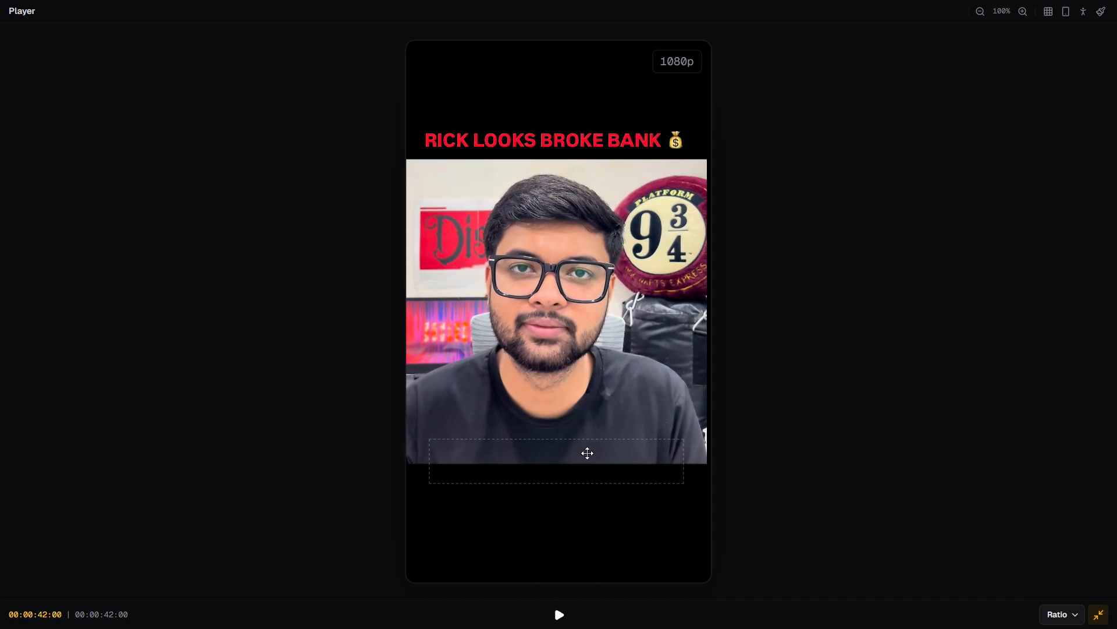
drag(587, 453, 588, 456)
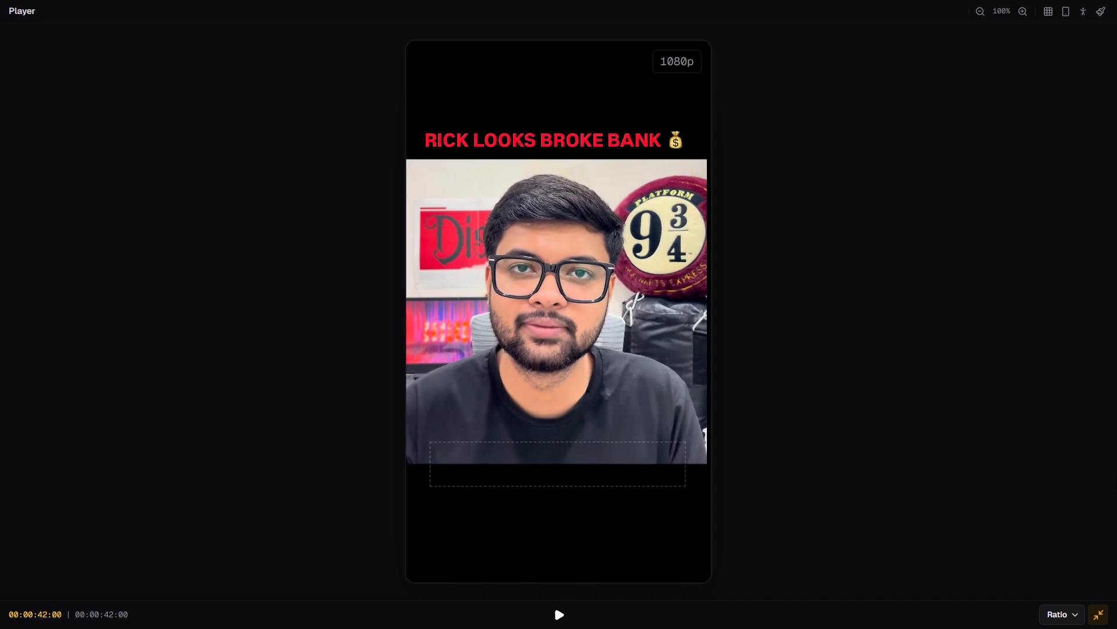
Show the guide for areas covered by the app and raise the caption block above the lower covered area during full-screen playback.
click(1102, 610)
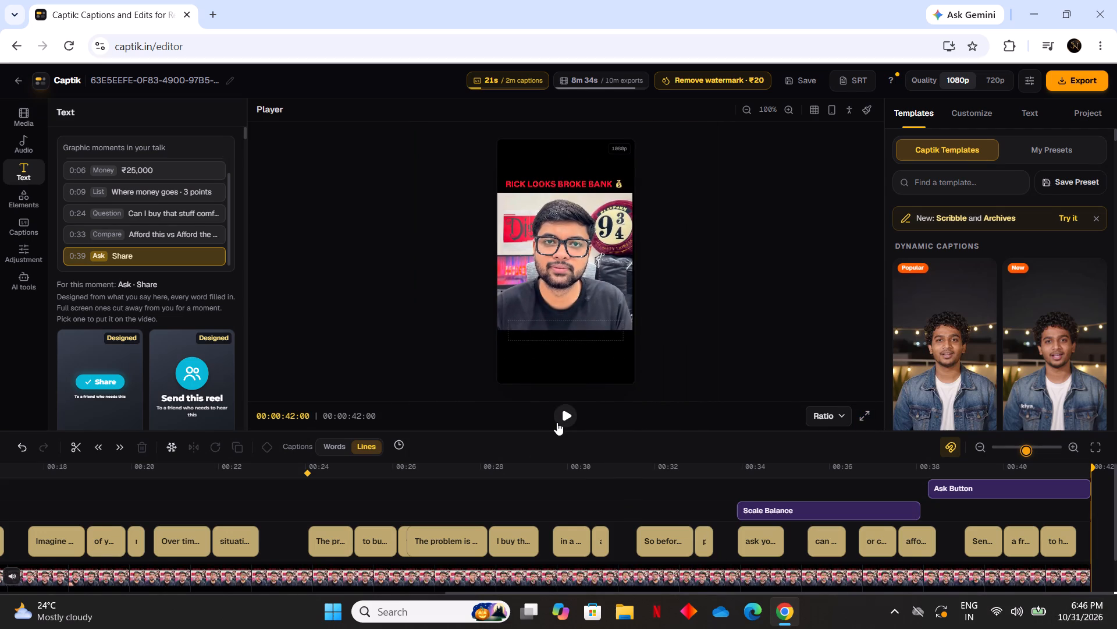
click(557, 422)
click(566, 416)
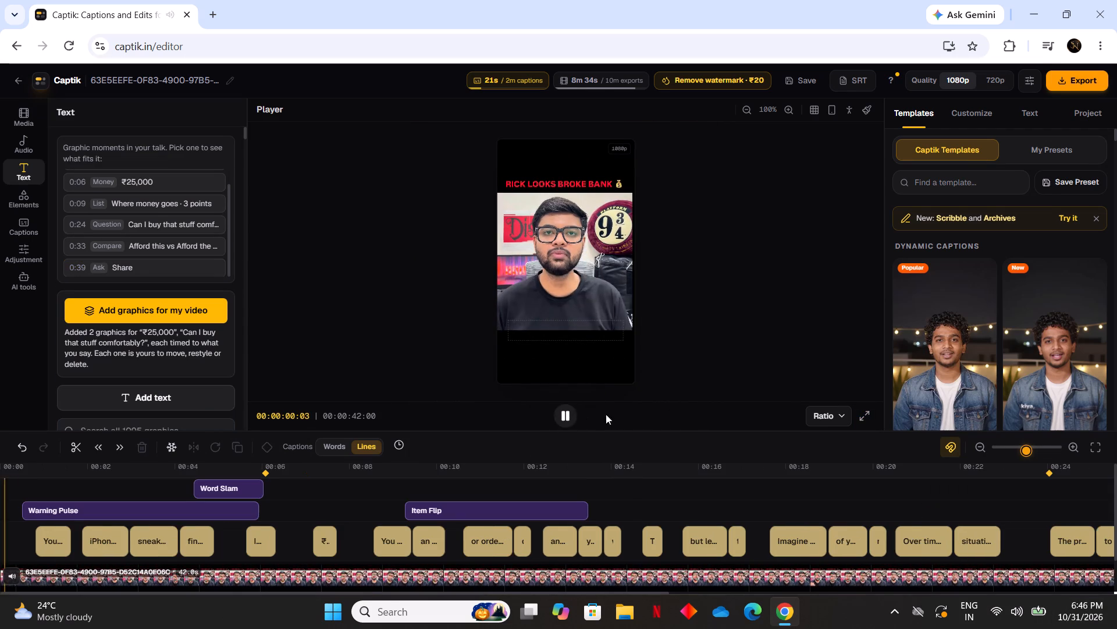
click(830, 115)
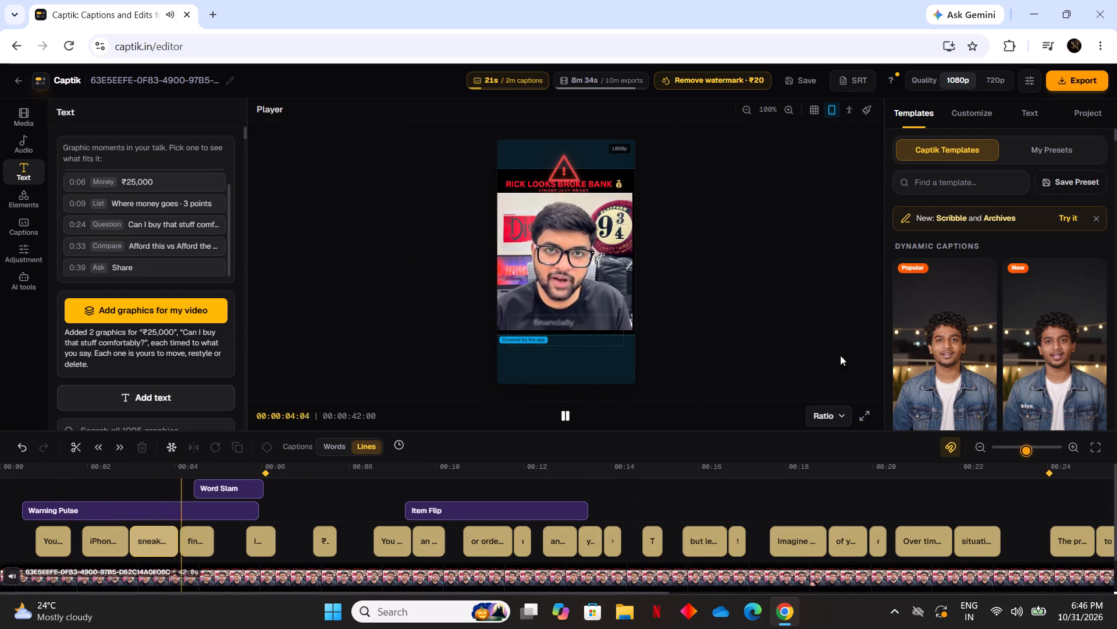
click(857, 412)
drag(570, 480, 570, 479)
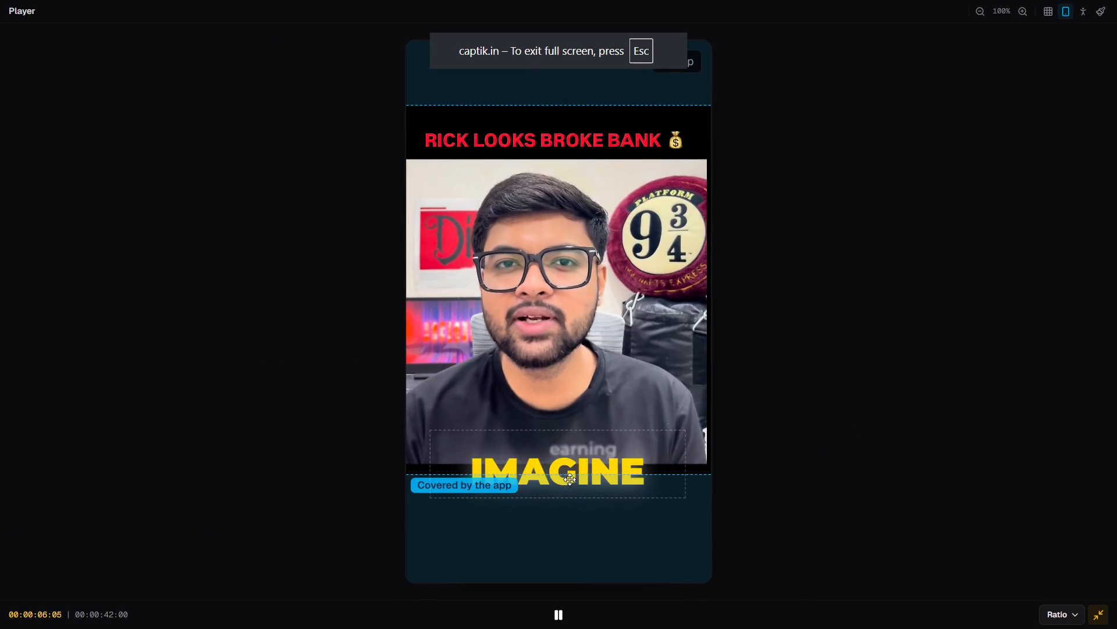
drag(570, 479, 568, 454)
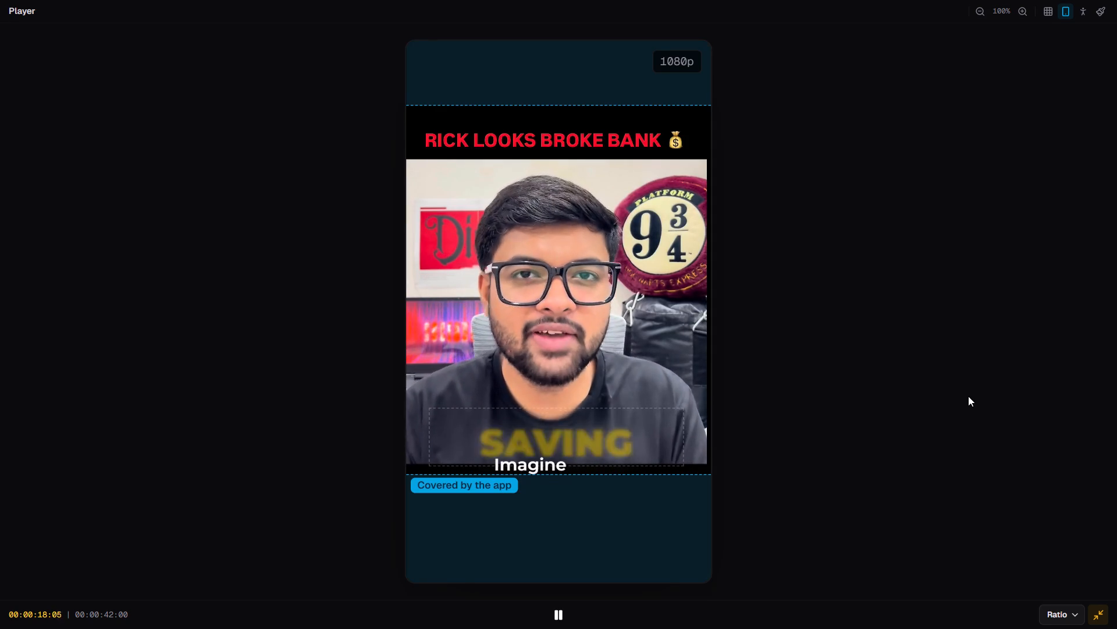
Apply the raised caption position to all captions and hide the app-covered area guide back in the editor.
click(639, 437)
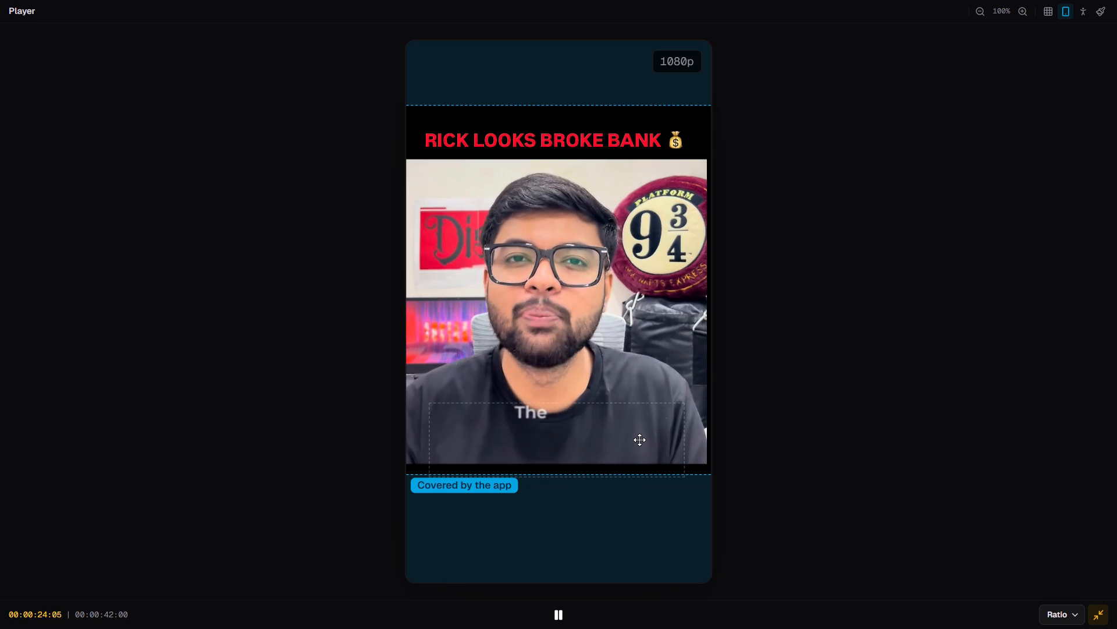
click(882, 439)
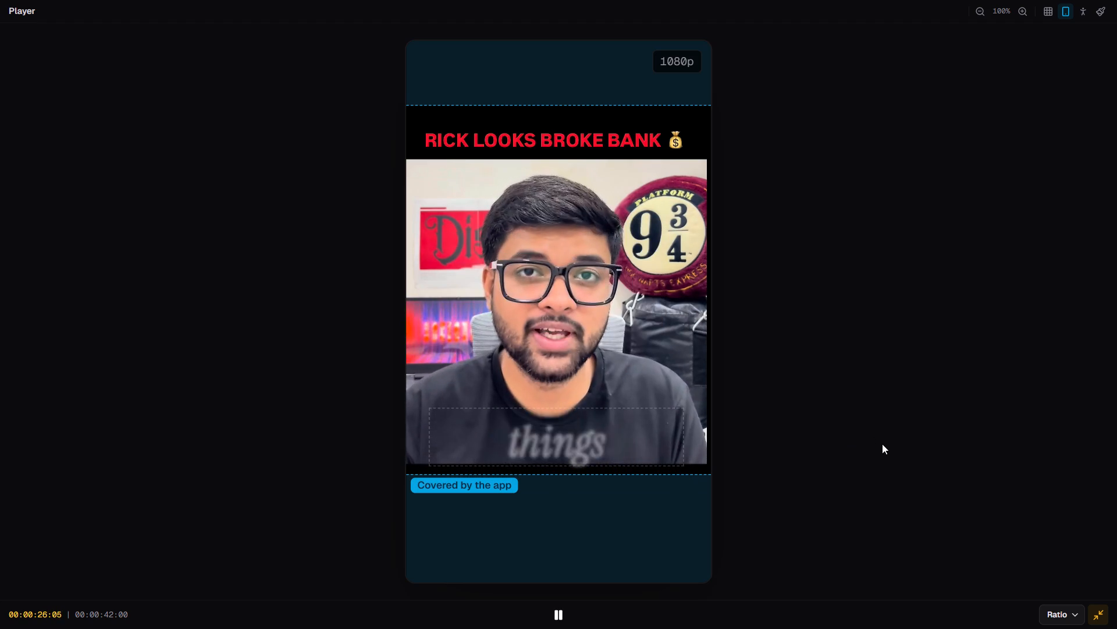
click(642, 444)
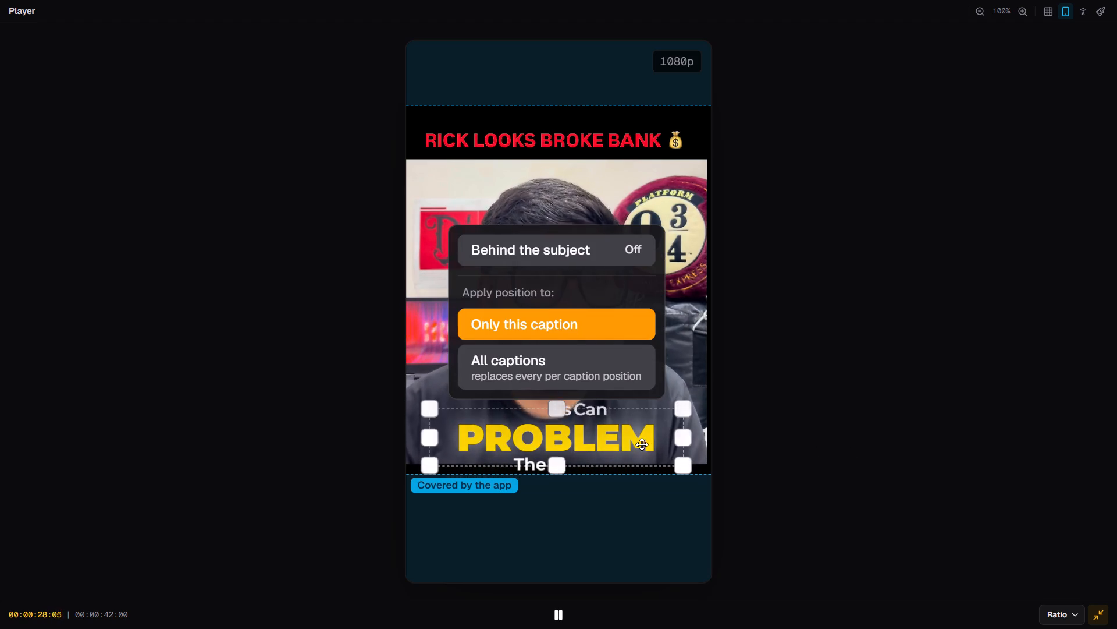
click(561, 367)
click(871, 409)
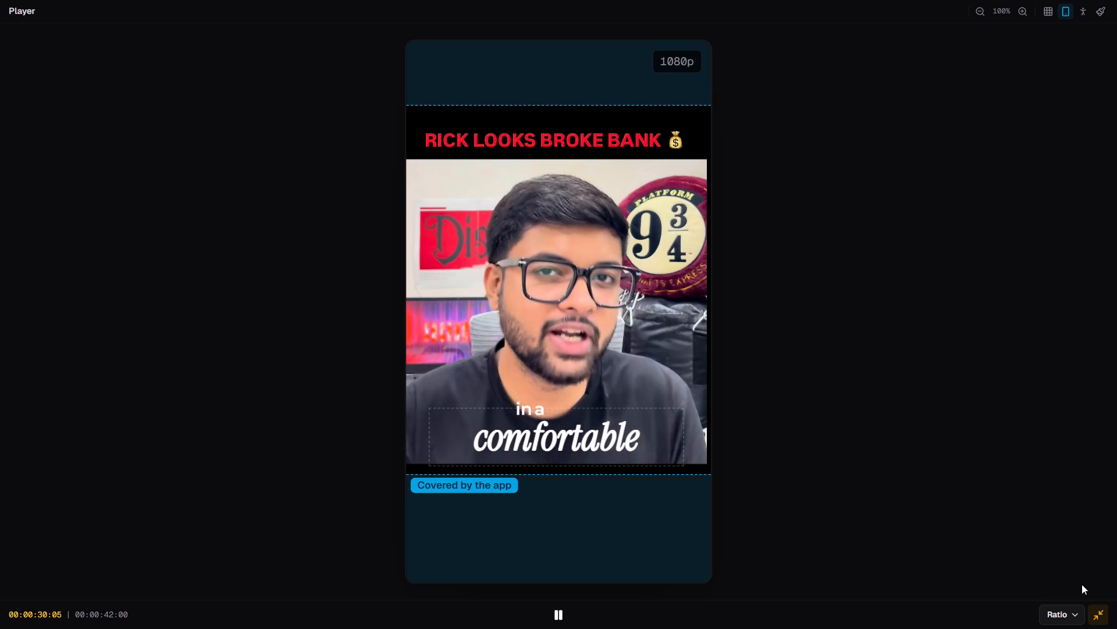
click(1097, 616)
click(826, 114)
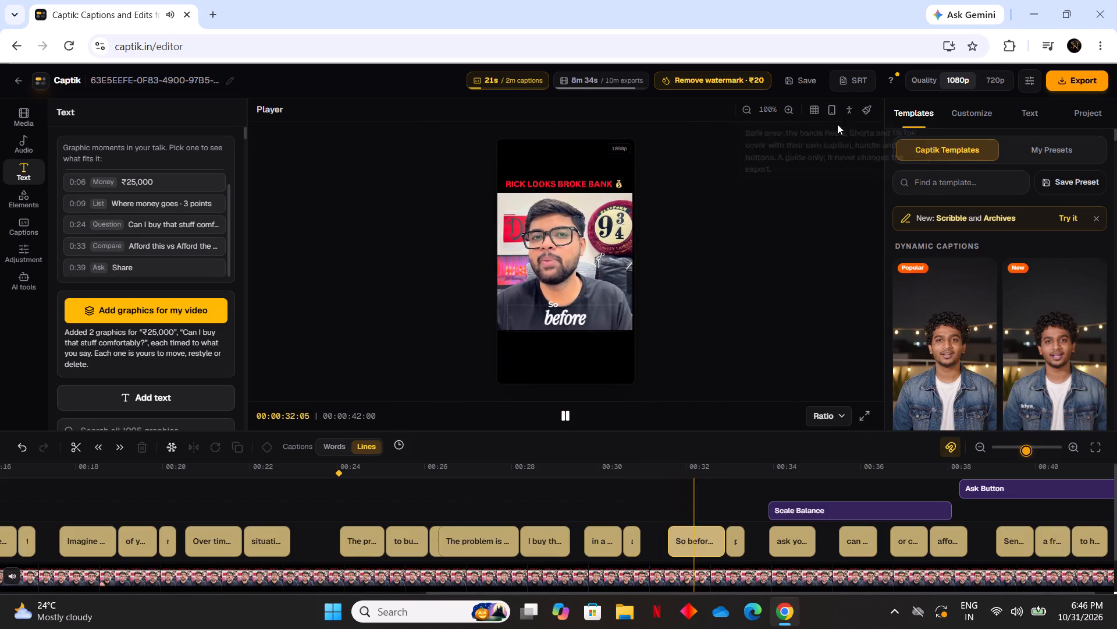
Start exporting the video at 1080p quality.
click(1056, 84)
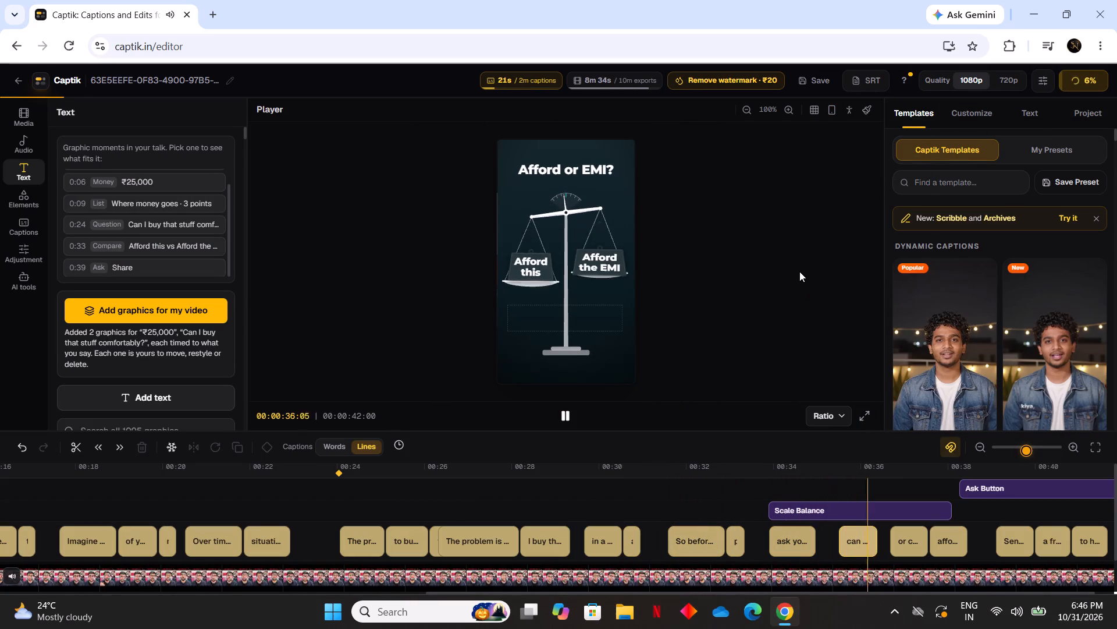
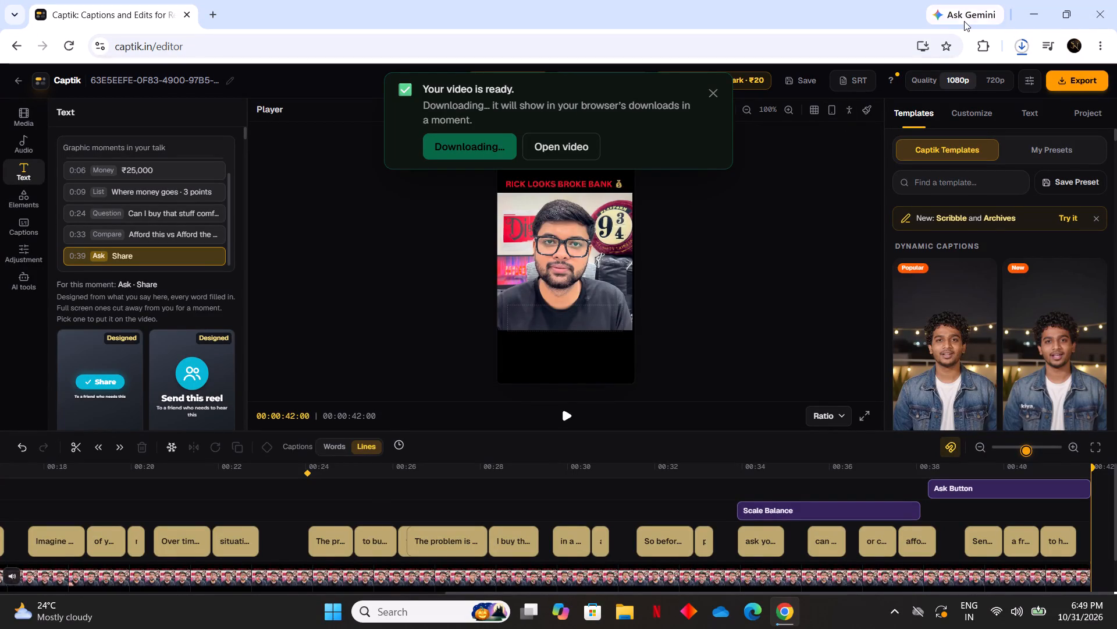
Open the exported captioned MP4 from the browser's recent downloads to view the finished video.
click(1022, 50)
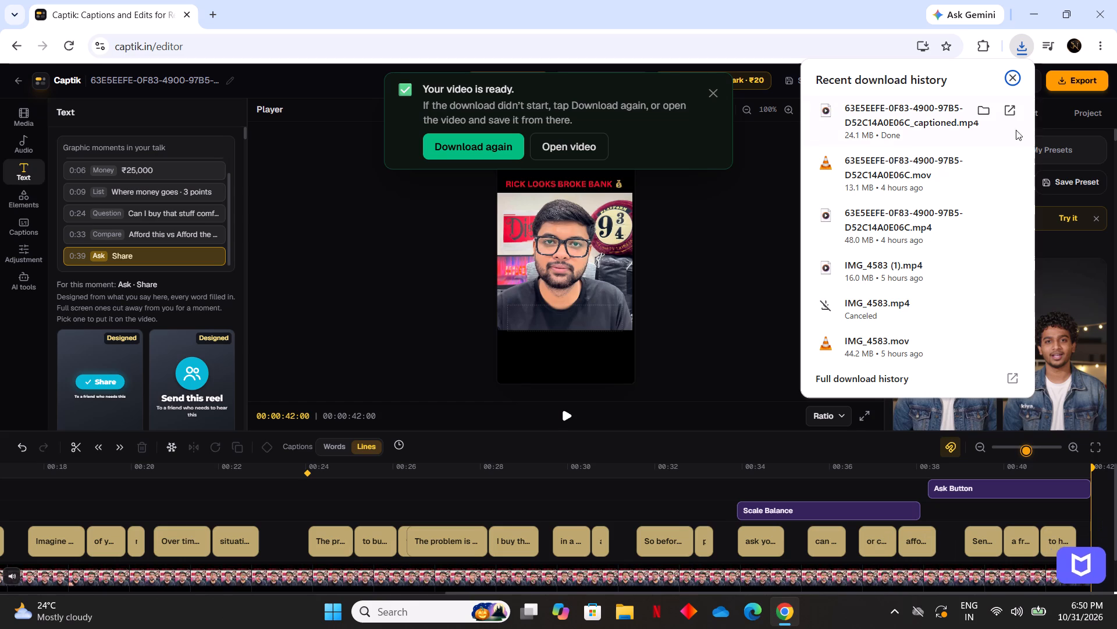
click(909, 121)
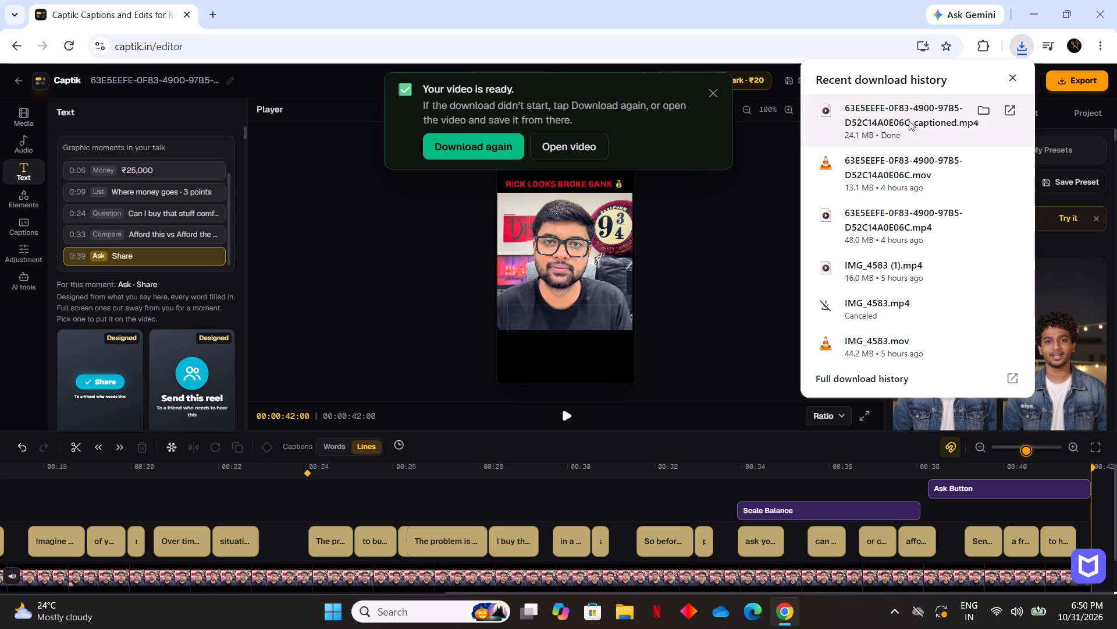
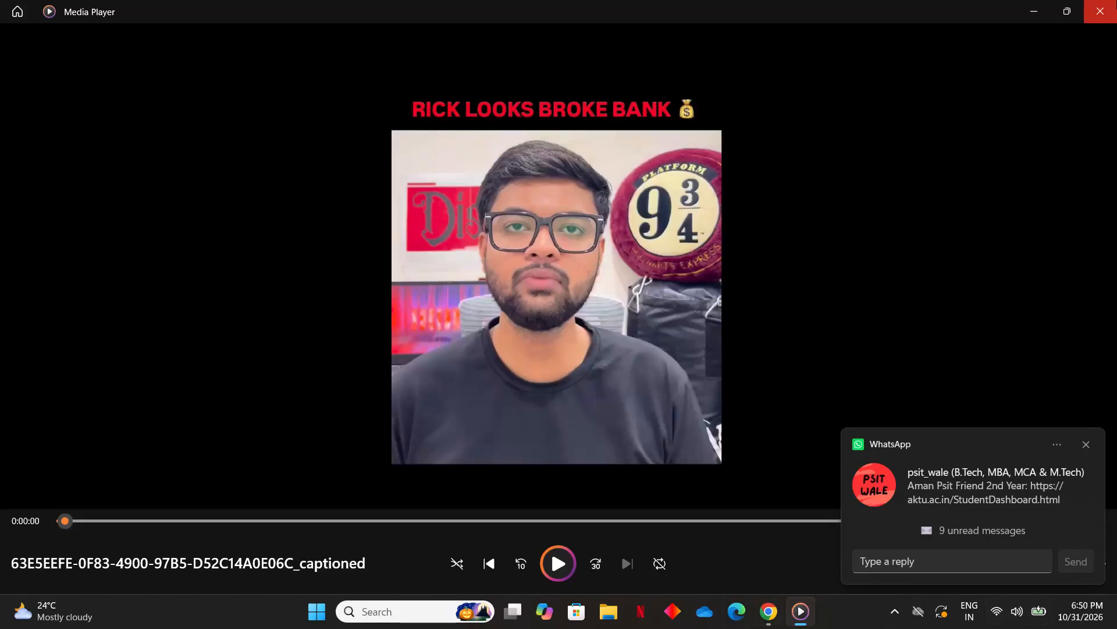
Clear the desktop by closing the exported video's player, the browser with the editor, and the WhatsApp notification.
double_click(1116, 0)
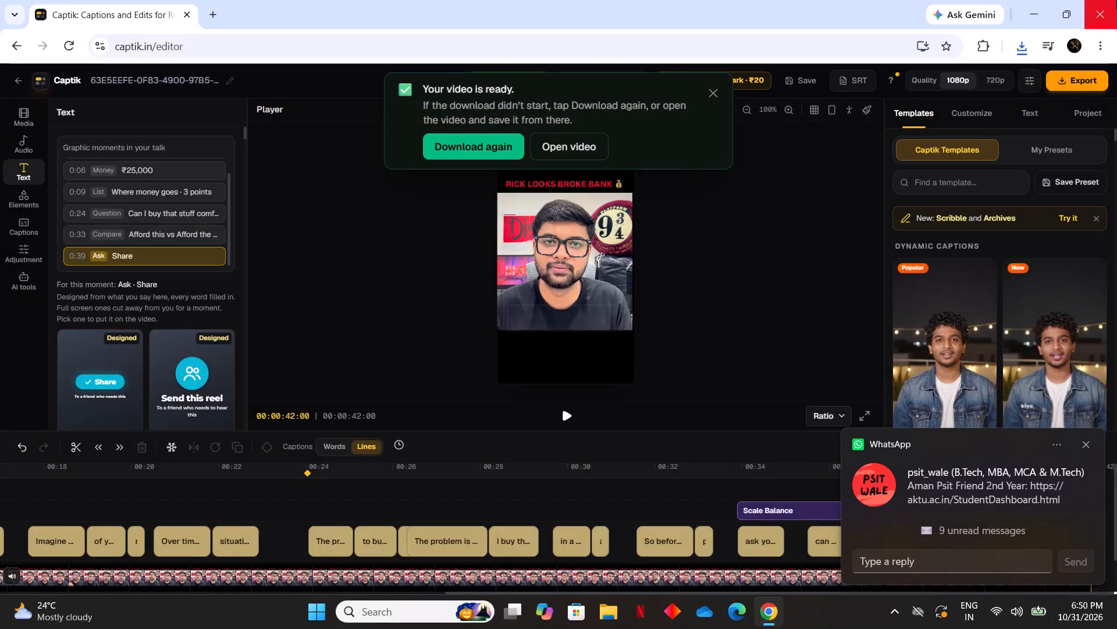
click(1116, 0)
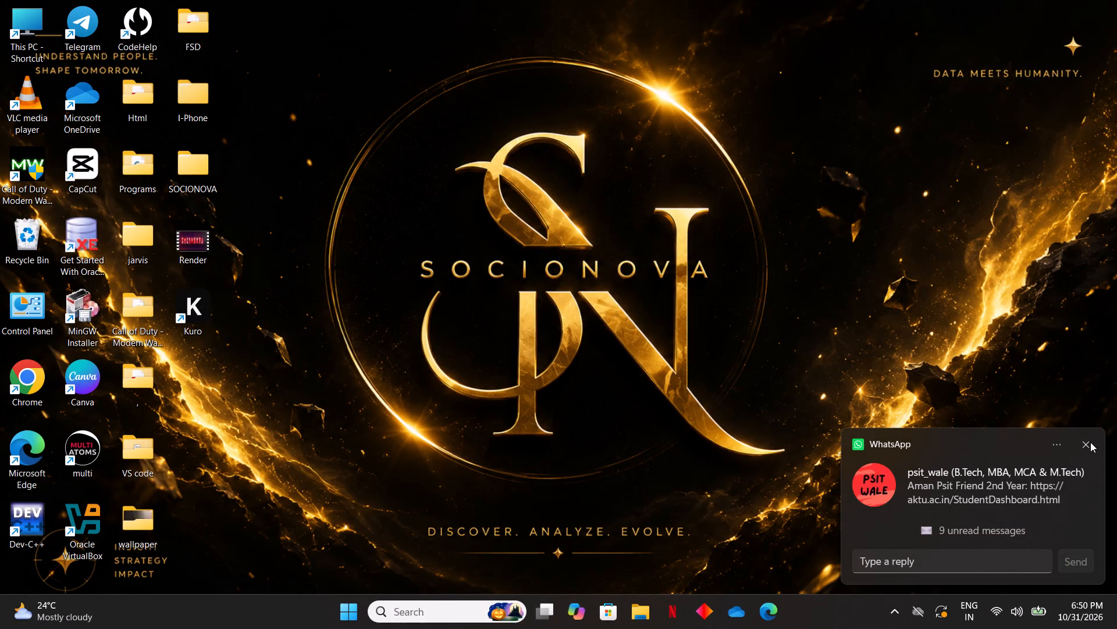
click(1090, 442)
Open Windows search to show the recent apps and searches.
click(392, 610)
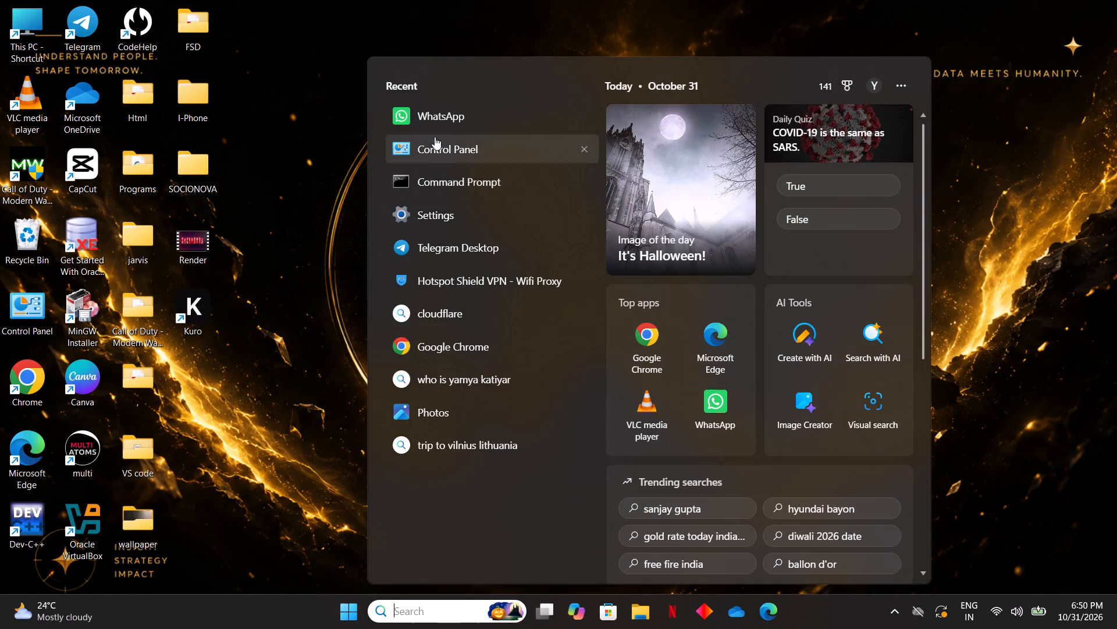